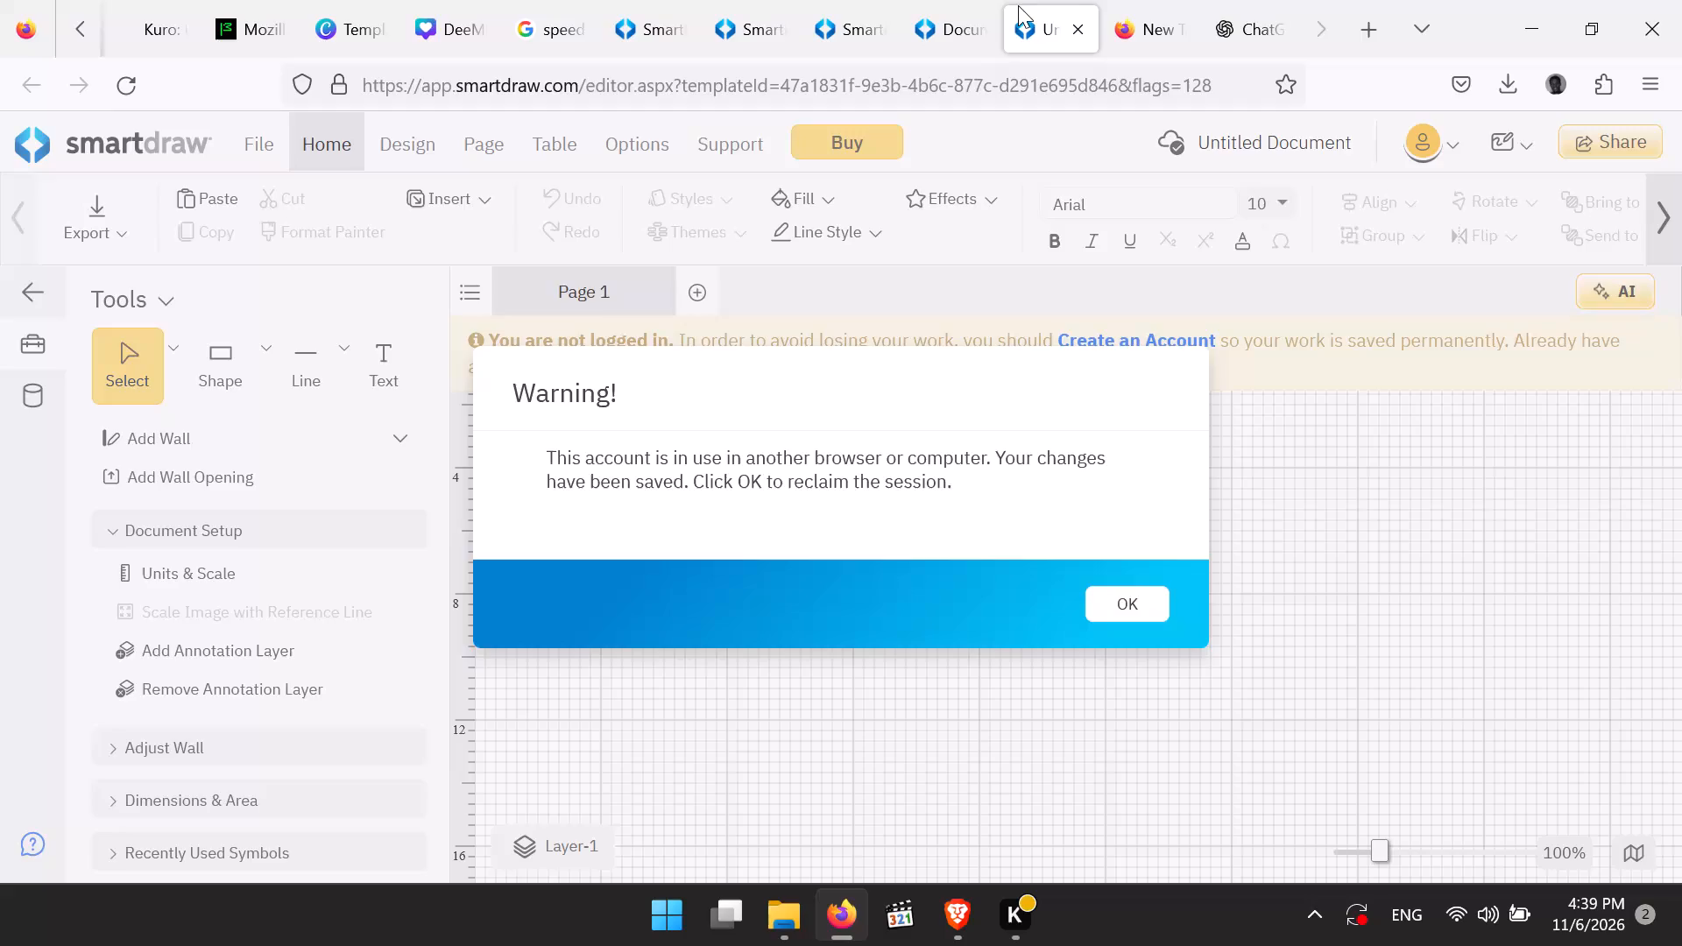
# Dismiss the account-in-use warning and reclaim the editing session for the untitled document.
pyautogui.scroll(-1, 739, 568)
pyautogui.click(1158, 578)
pyautogui.click(1132, 605)
pyautogui.scroll(-2, 1132, 605)
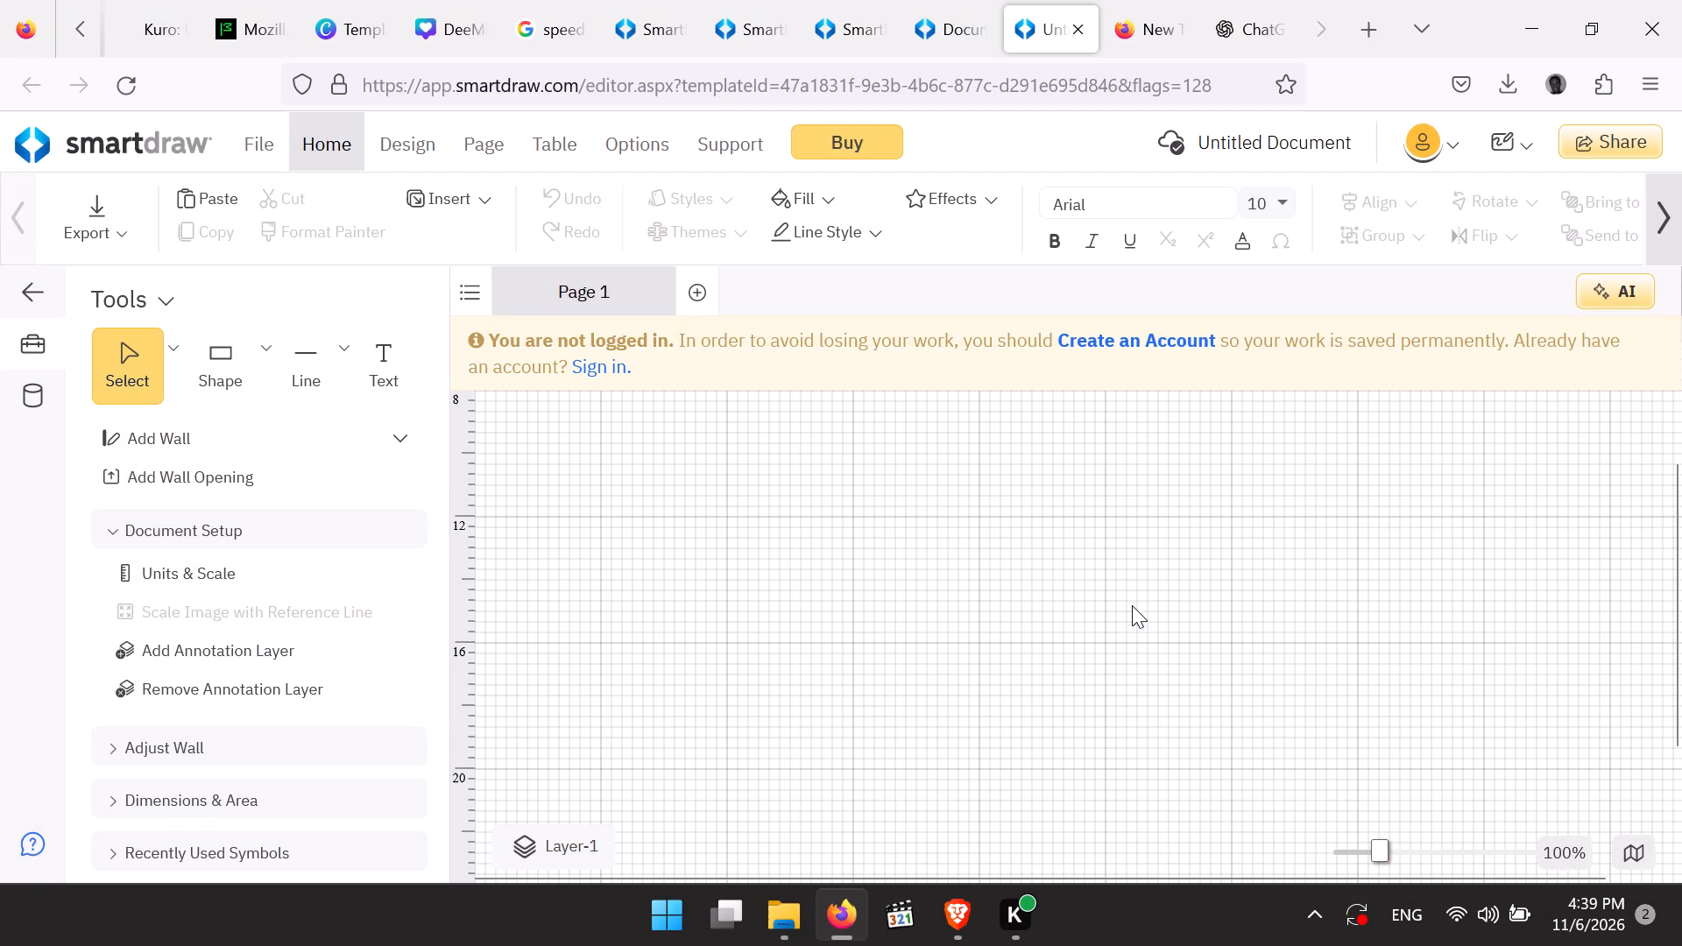
pyautogui.scroll(1, 648, 581)
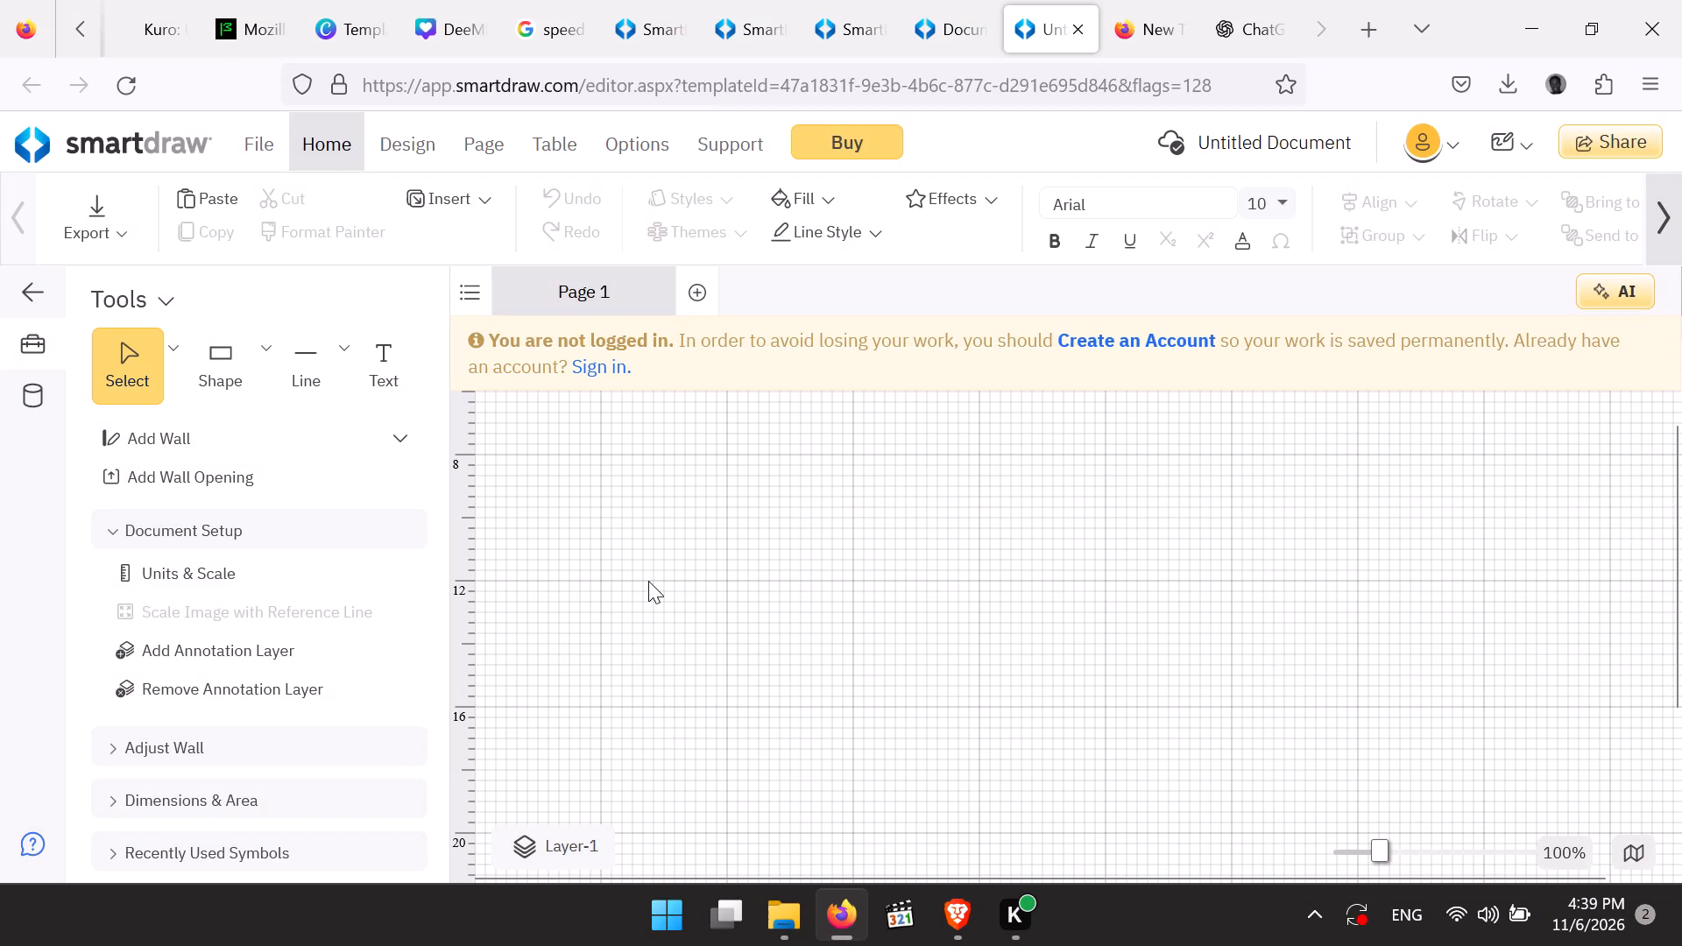
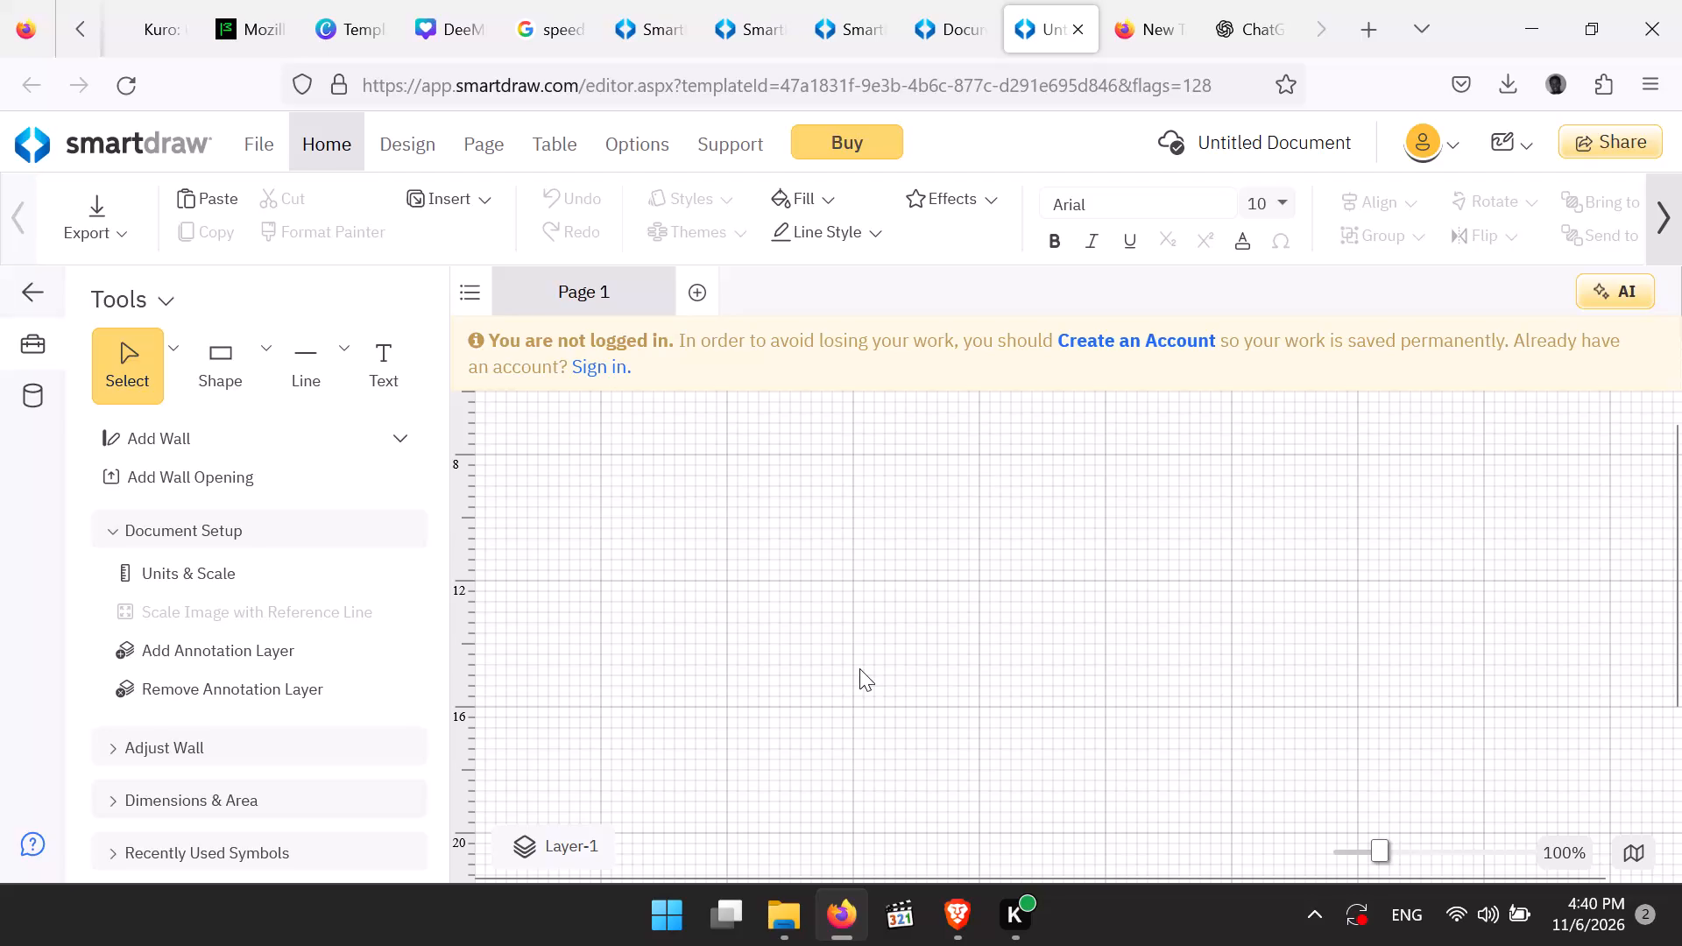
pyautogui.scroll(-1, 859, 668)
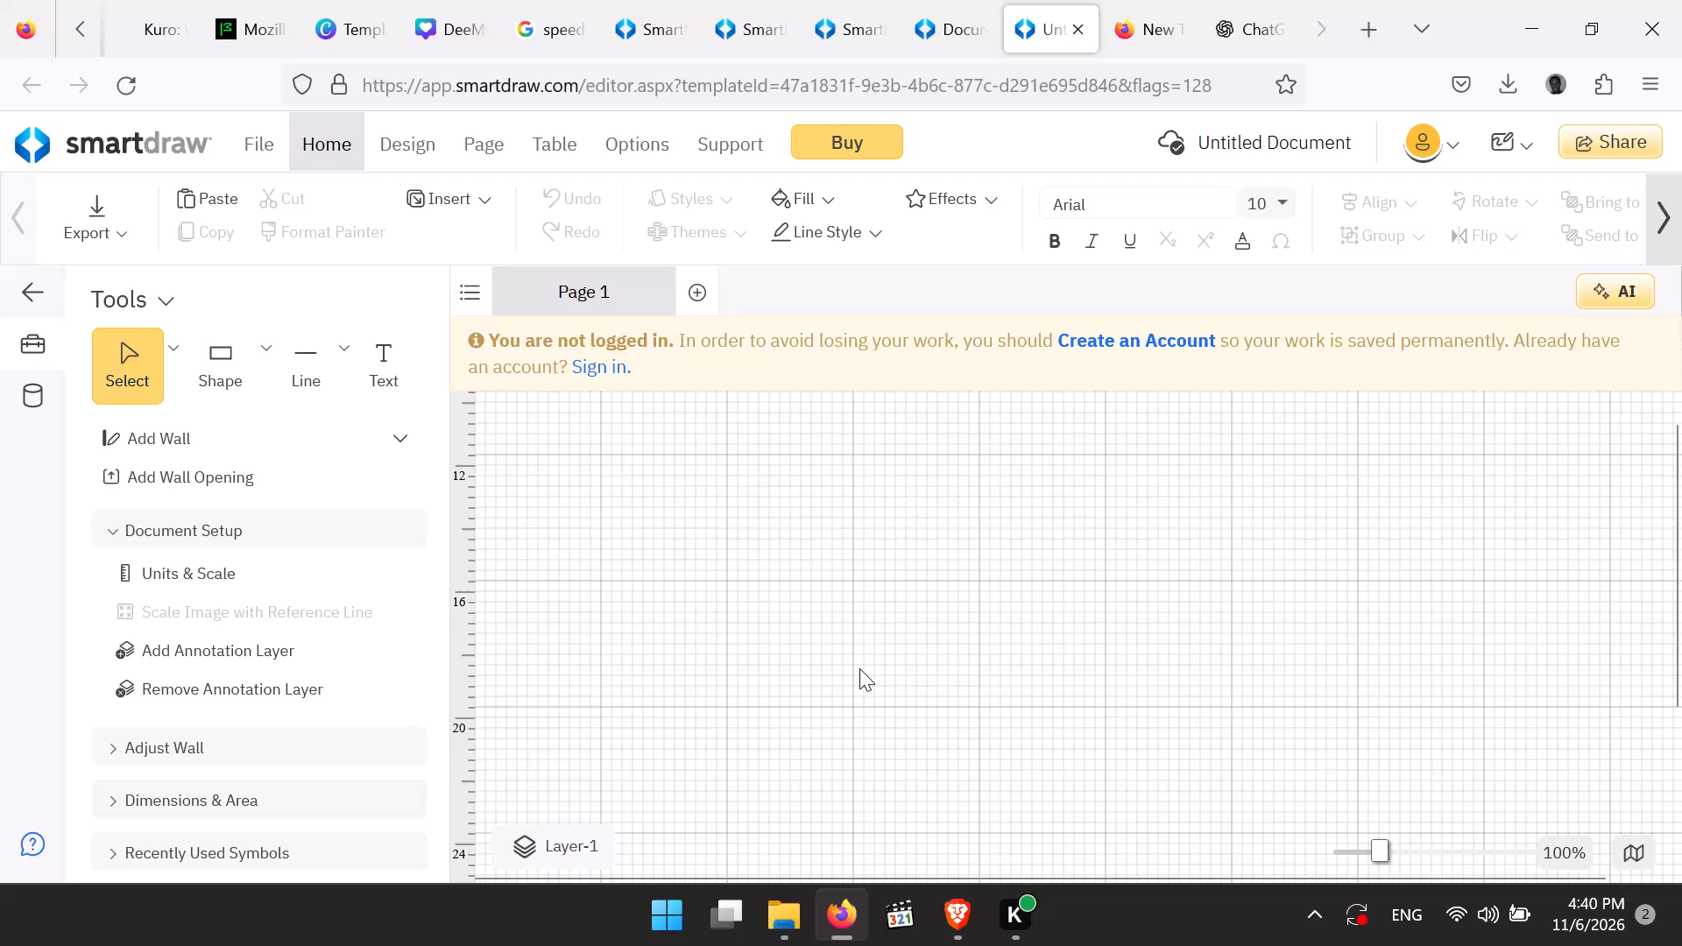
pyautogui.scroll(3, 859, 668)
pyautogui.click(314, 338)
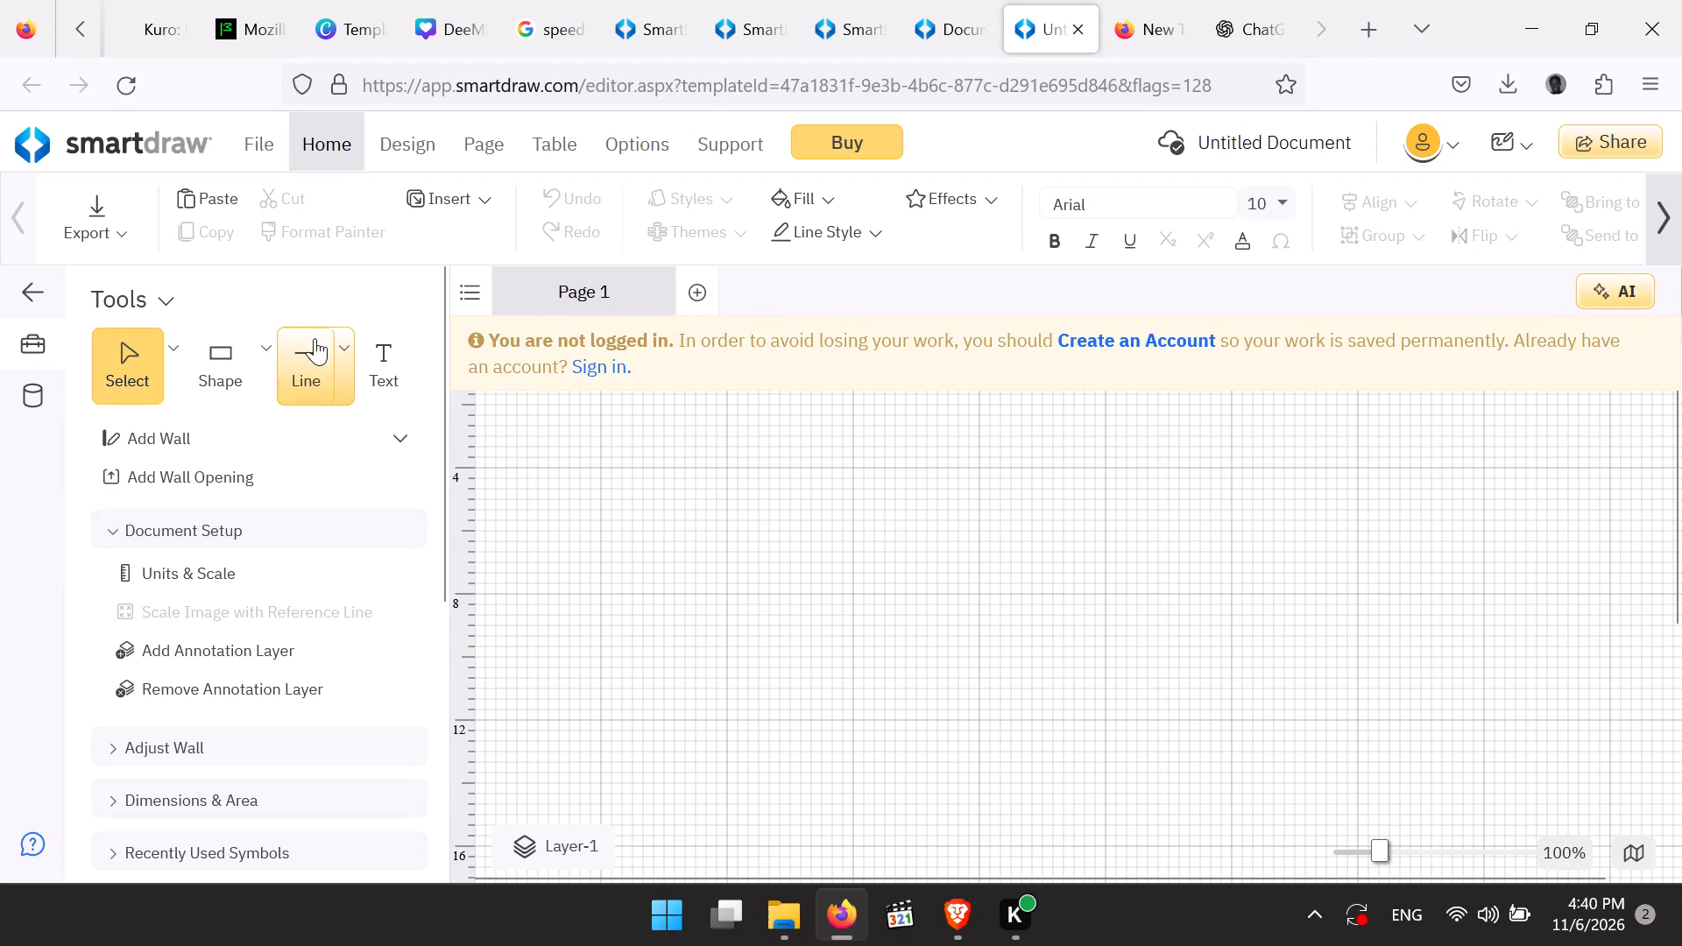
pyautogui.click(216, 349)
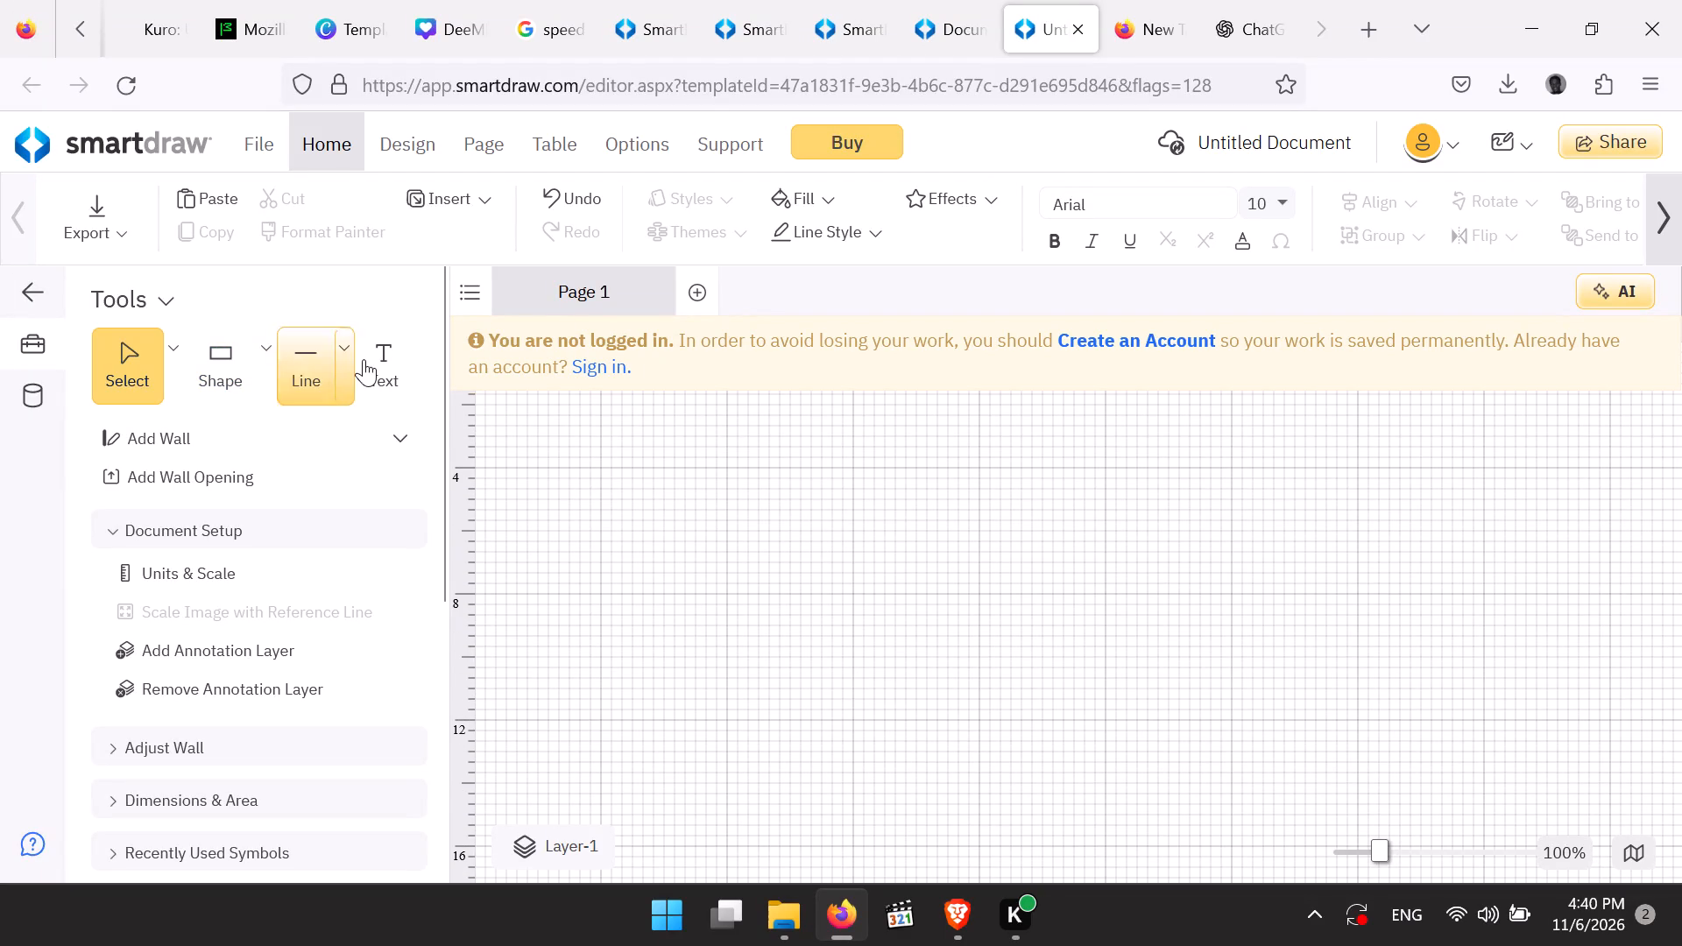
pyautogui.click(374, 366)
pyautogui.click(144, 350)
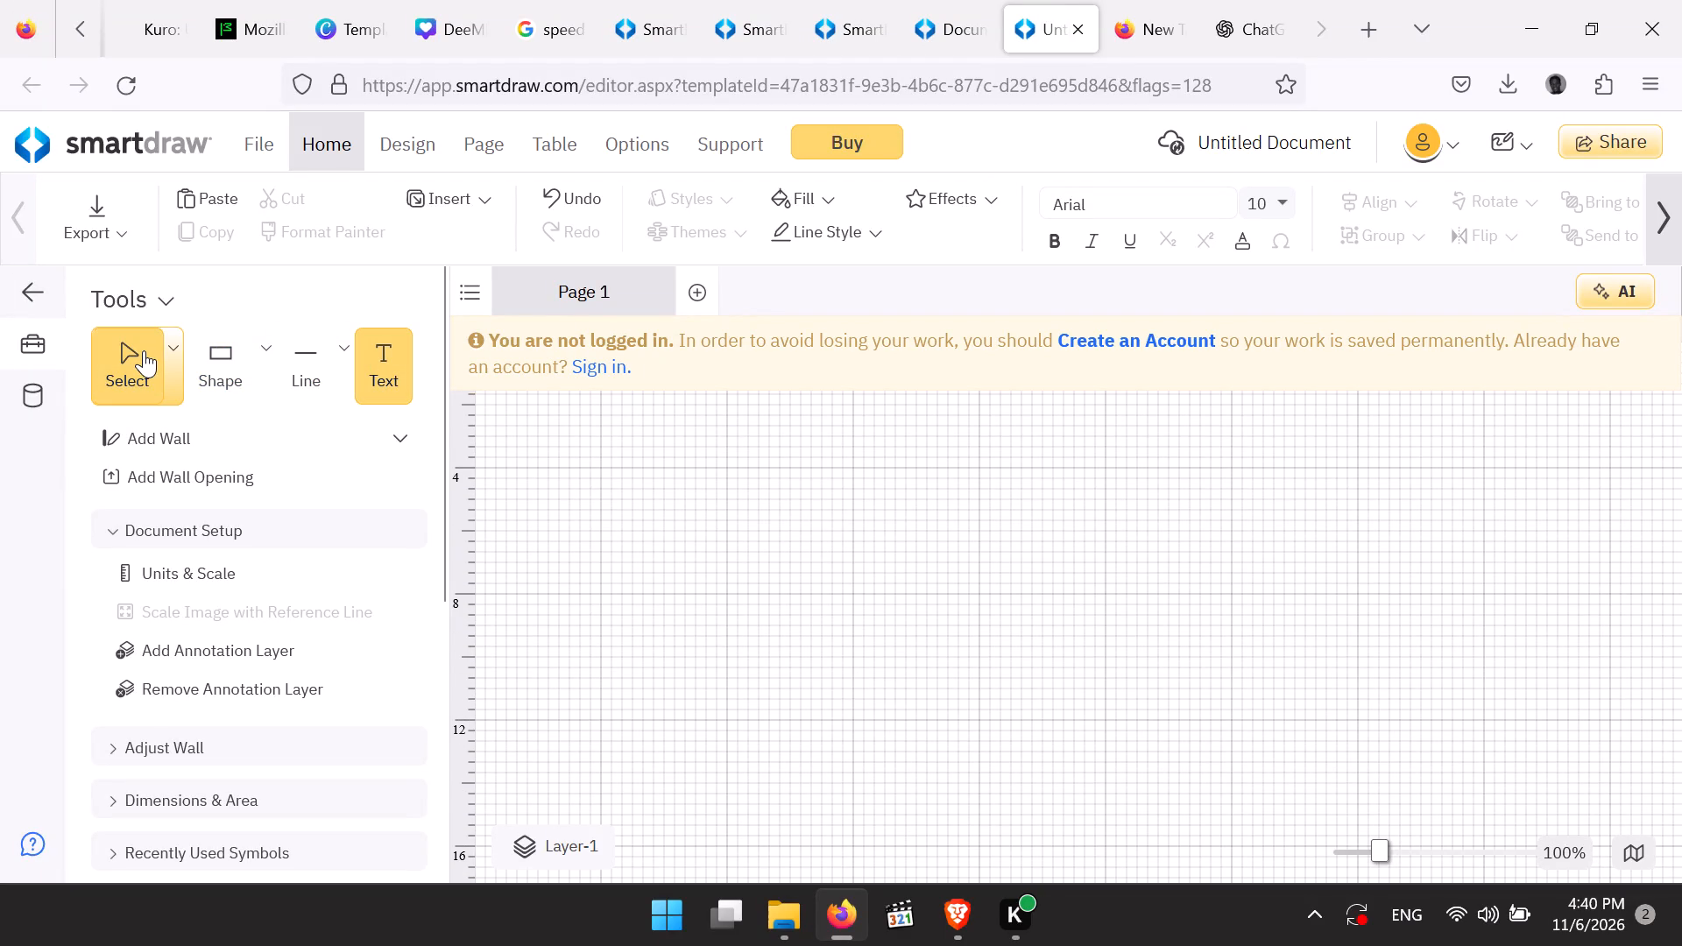
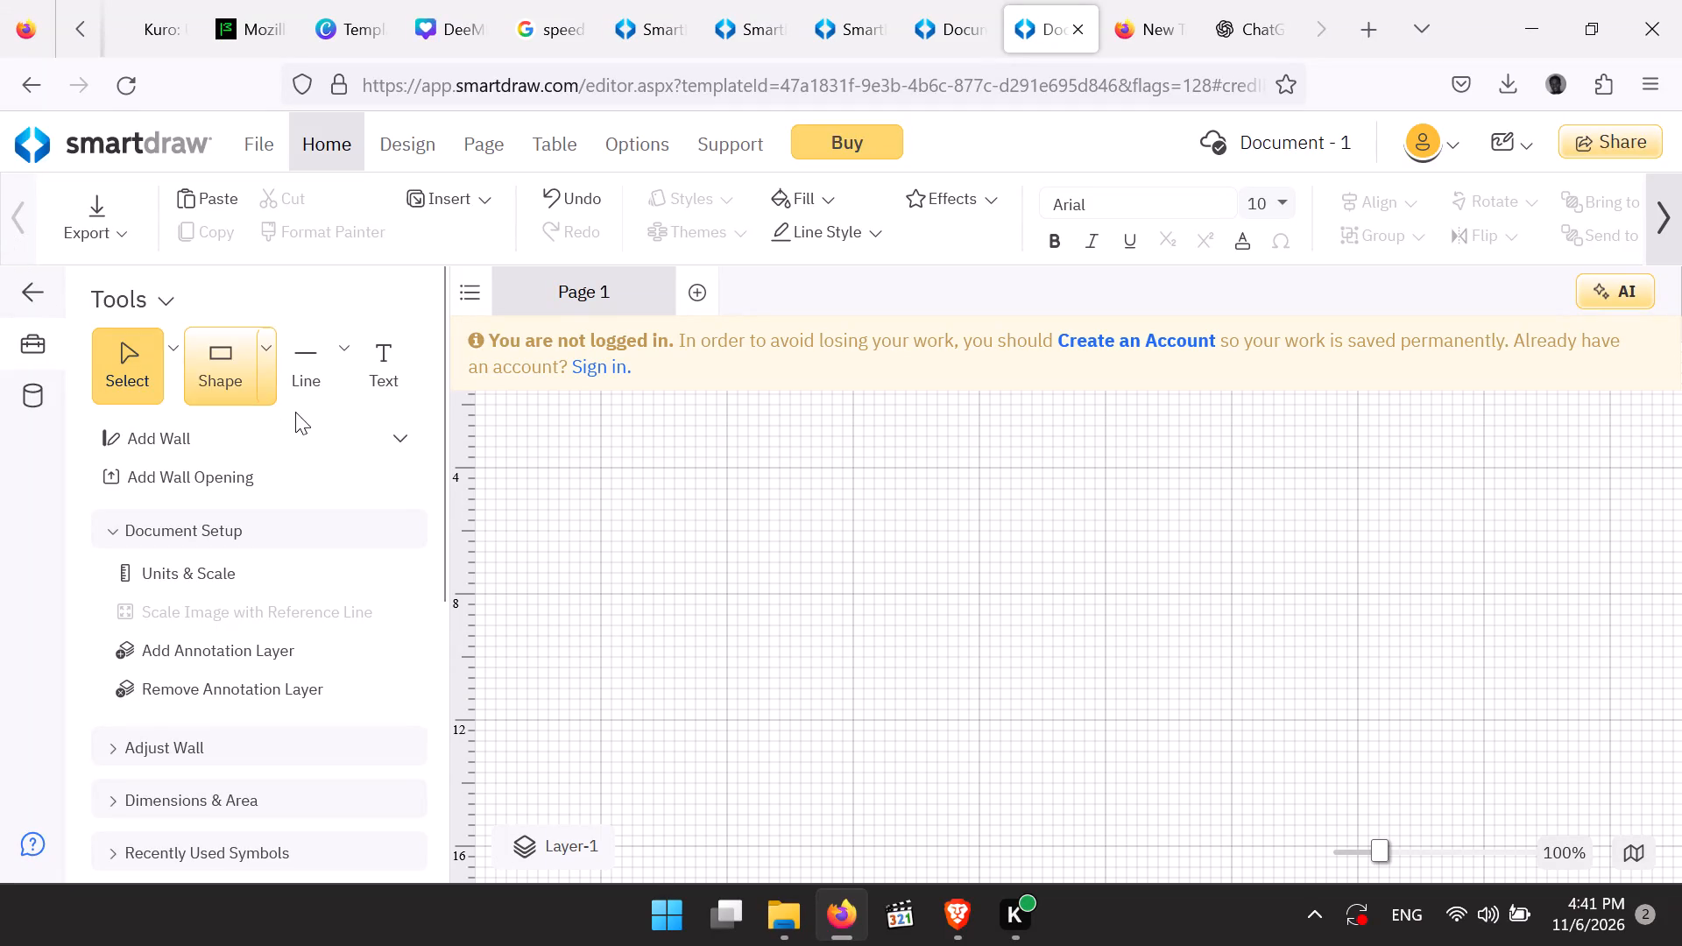
# Draw a horizontal line about 4' 8" long on the blank page as the first outline segment.
pyautogui.click(305, 364)
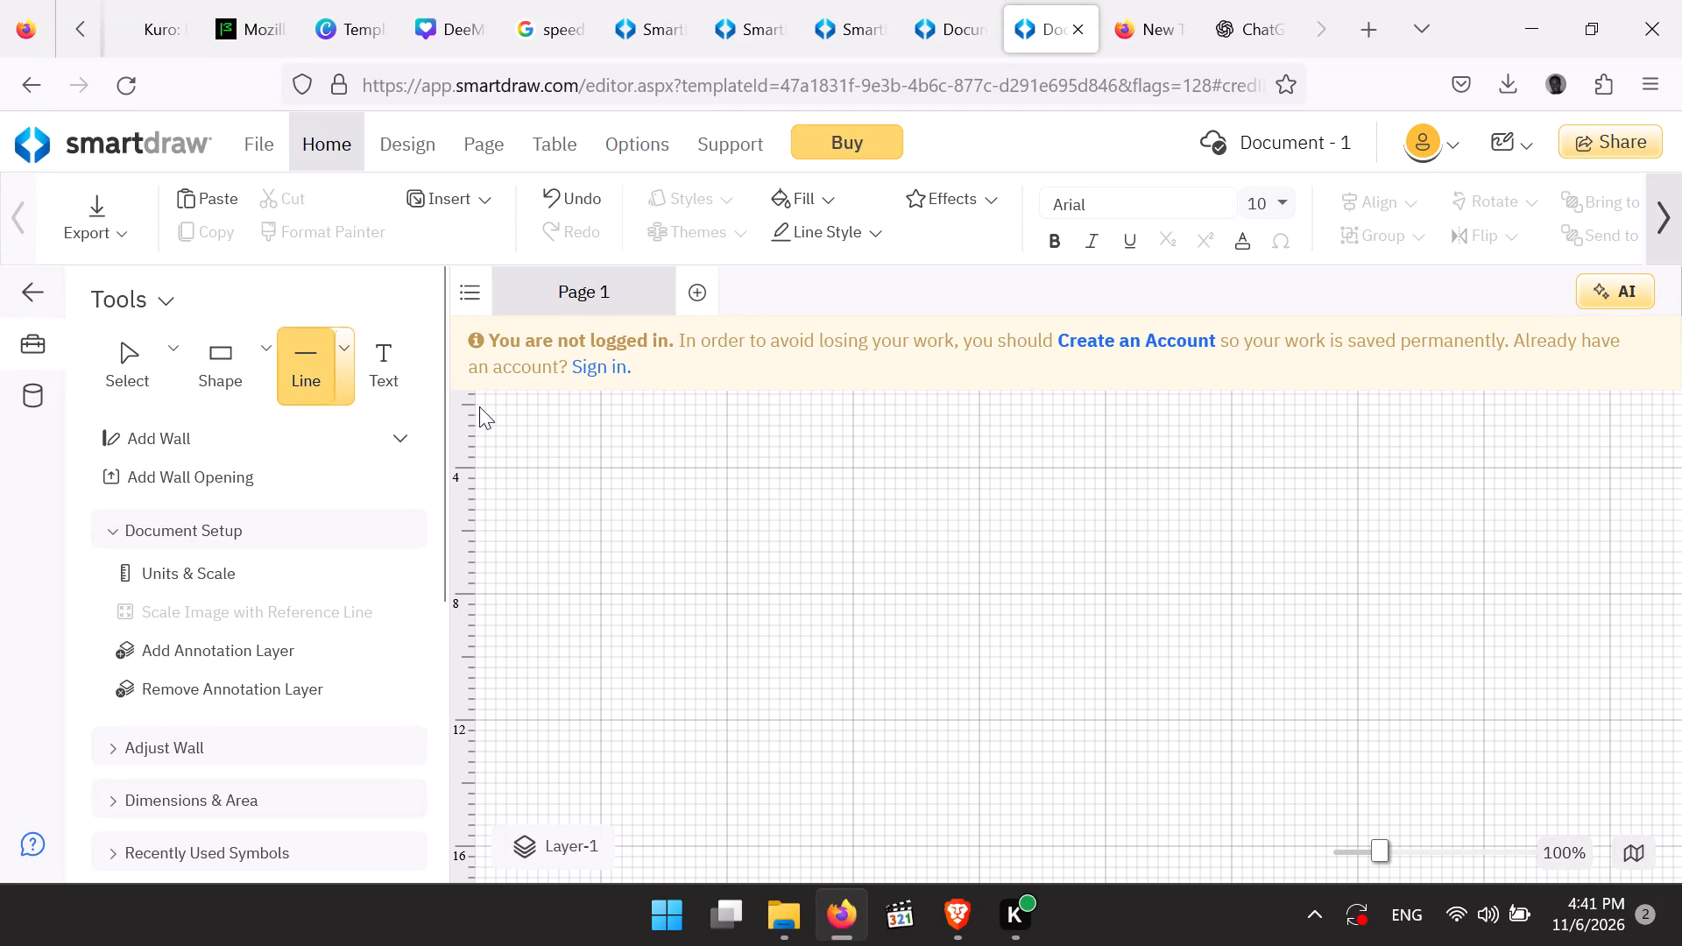
pyautogui.moveTo(744, 563); pyautogui.dragTo(1391, 572)
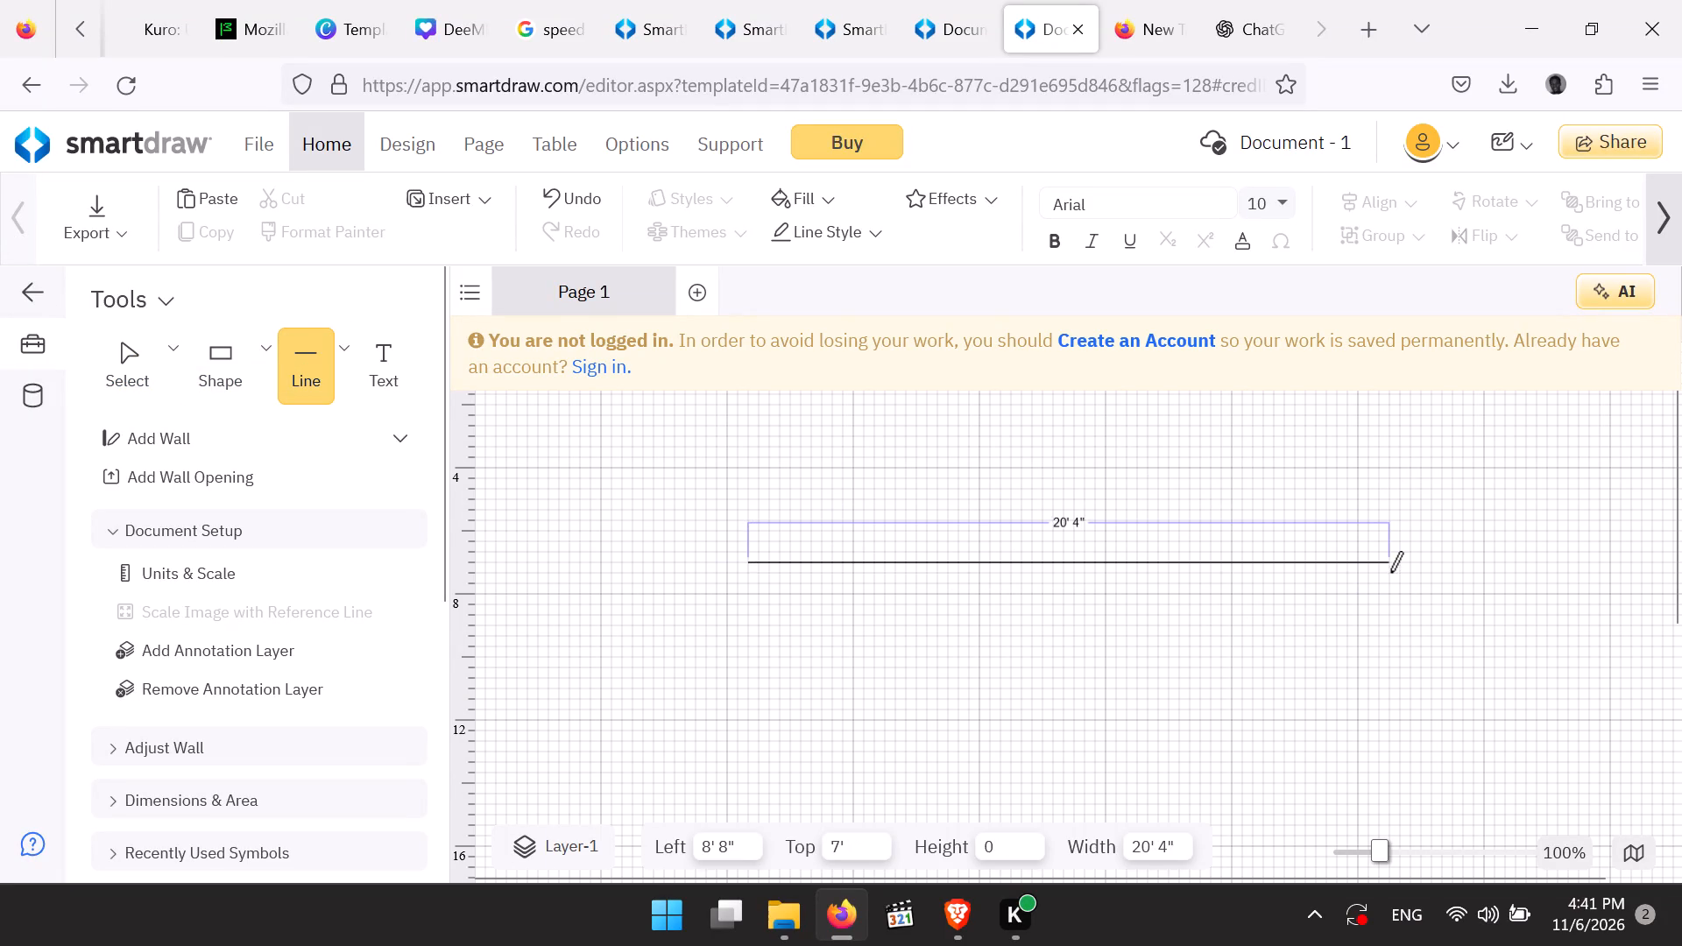
pyautogui.moveTo(1391, 572); pyautogui.dragTo(1088, 575)
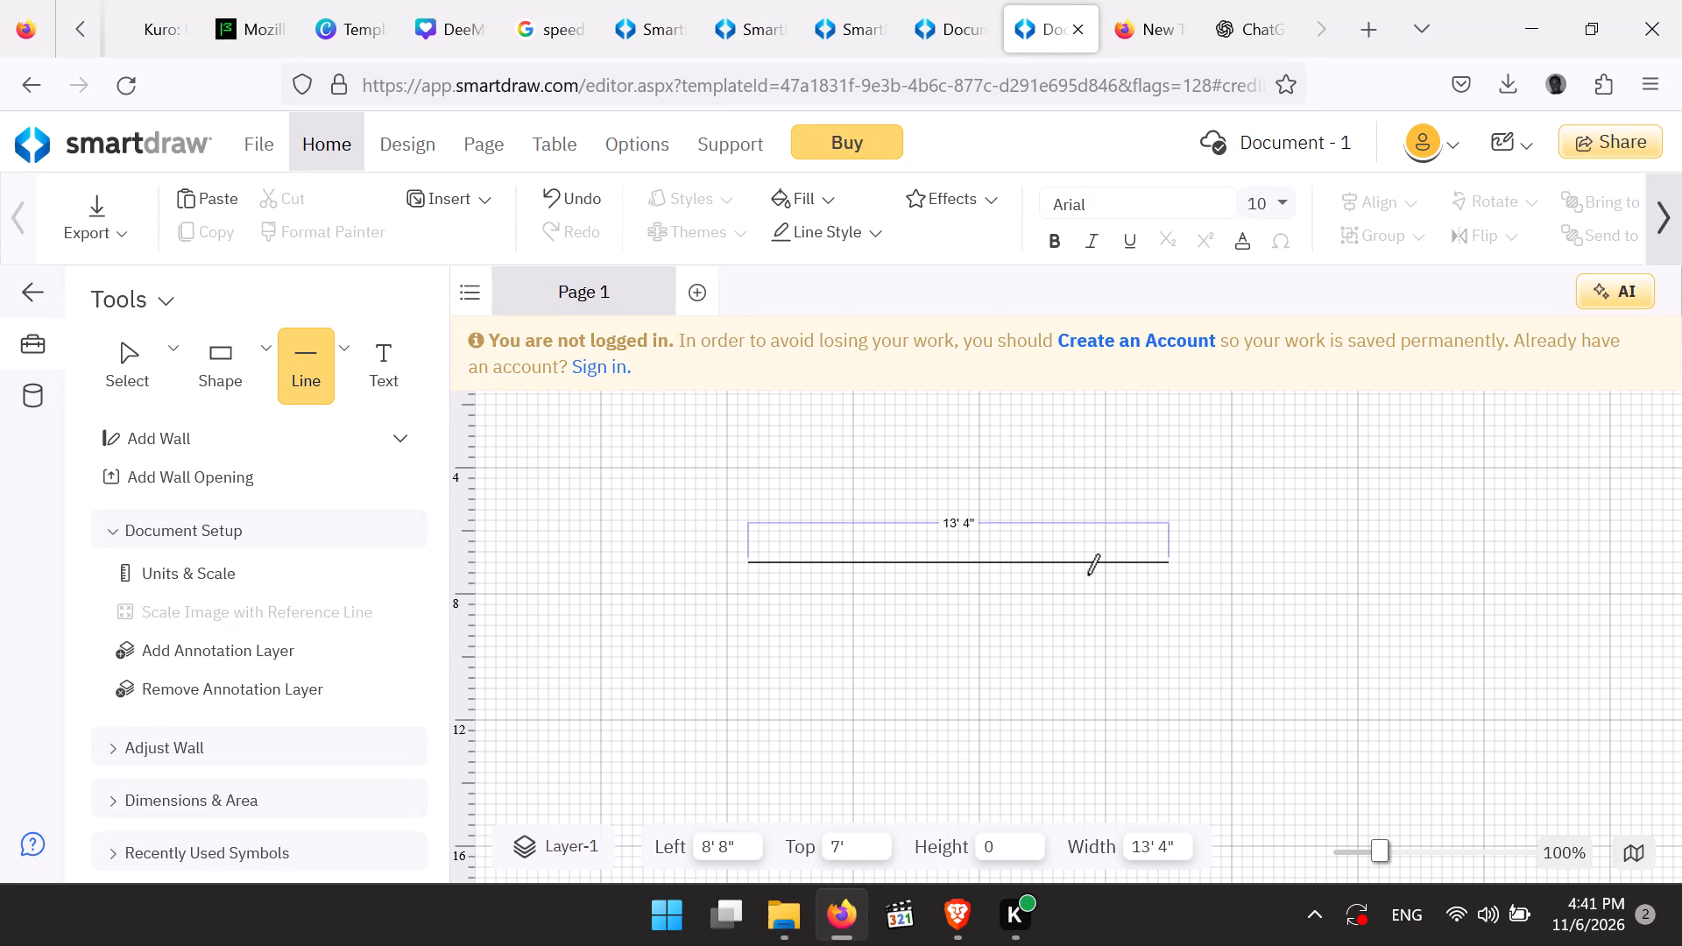
pyautogui.moveTo(1088, 575); pyautogui.dragTo(902, 561)
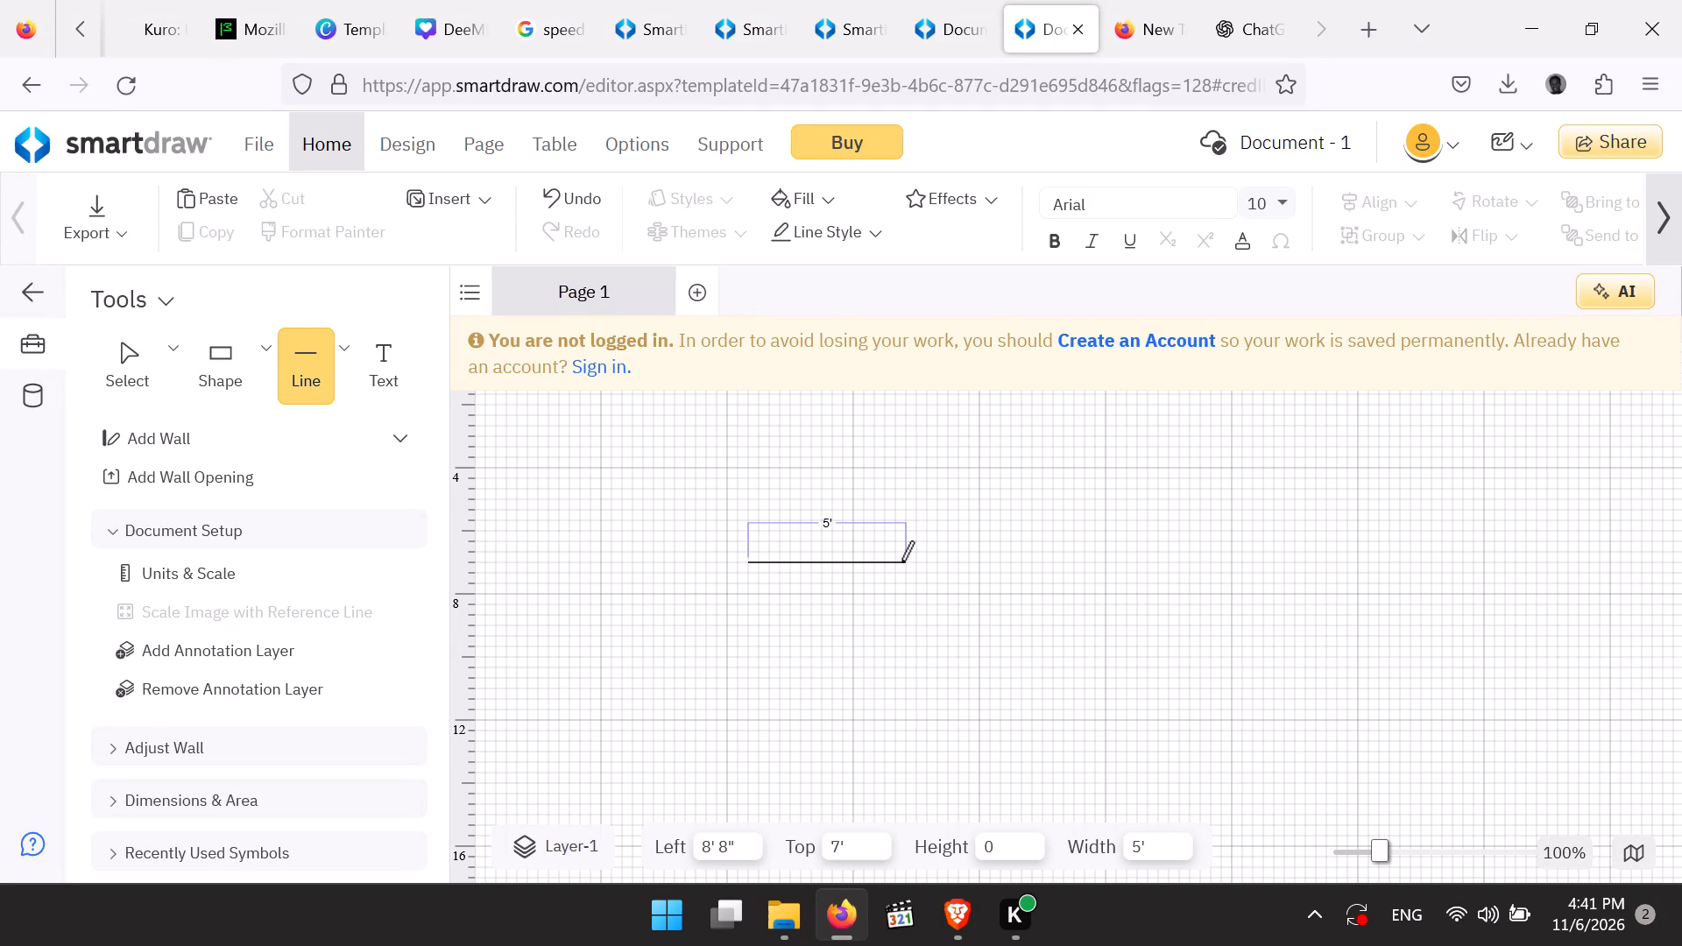
pyautogui.moveTo(902, 561); pyautogui.dragTo(898, 565)
pyautogui.click(898, 565)
pyautogui.click(894, 665)
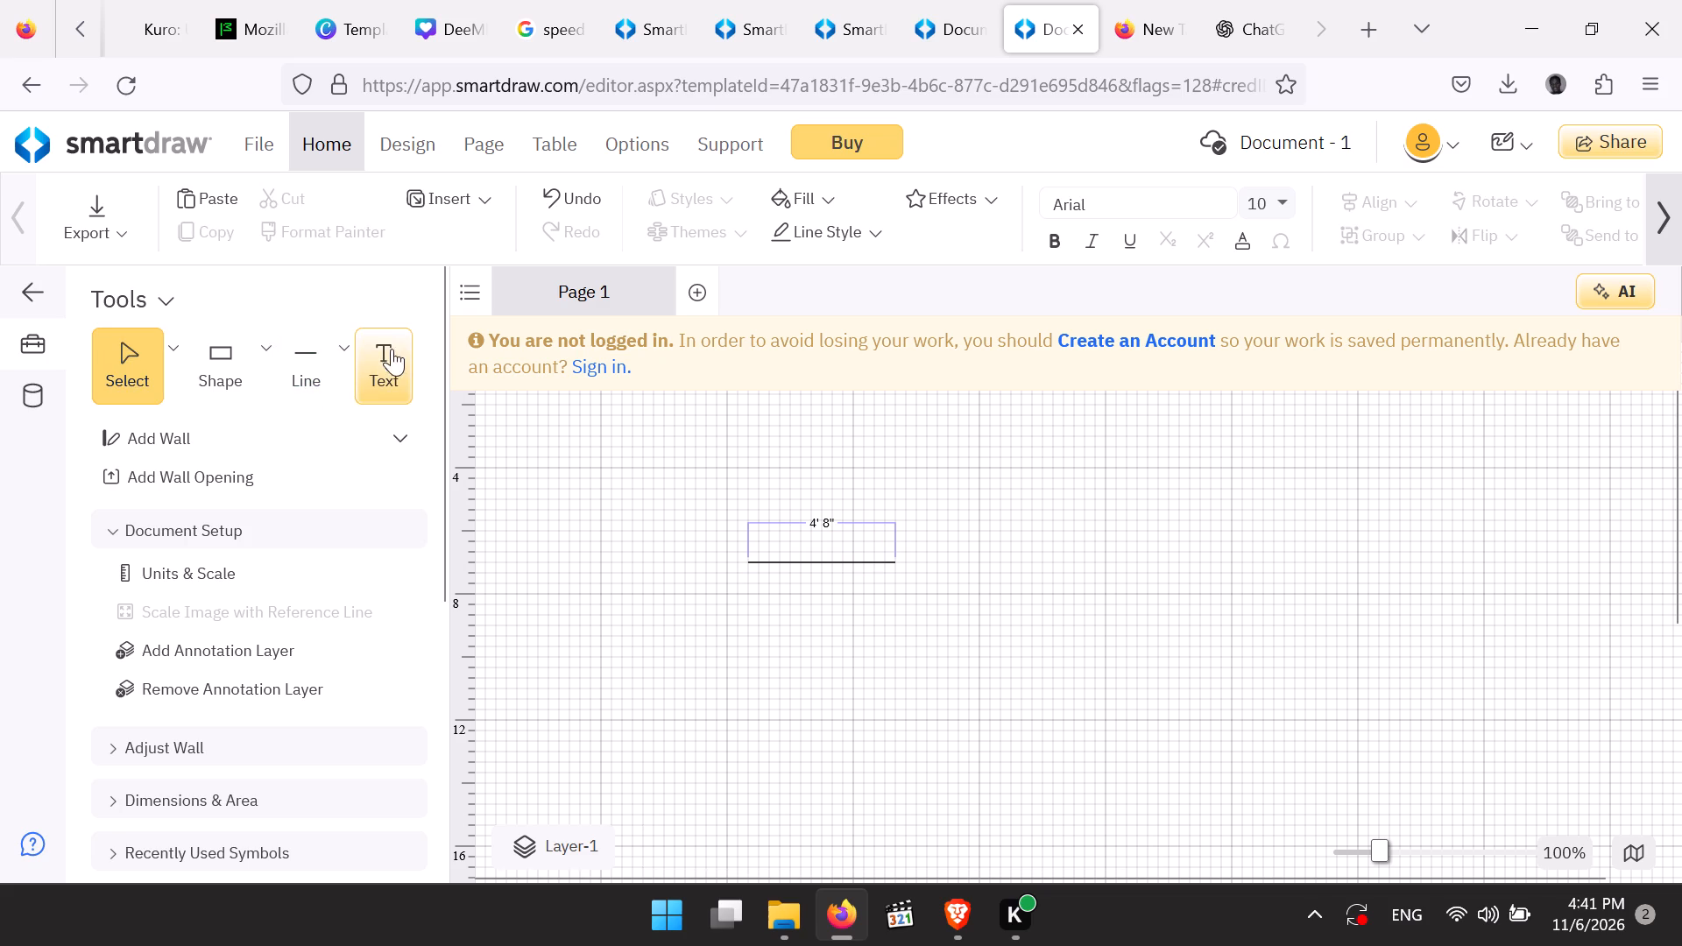
# Draw a vertical line about 3' 4" long downward from the left end of the horizontal line.
pyautogui.click(314, 357)
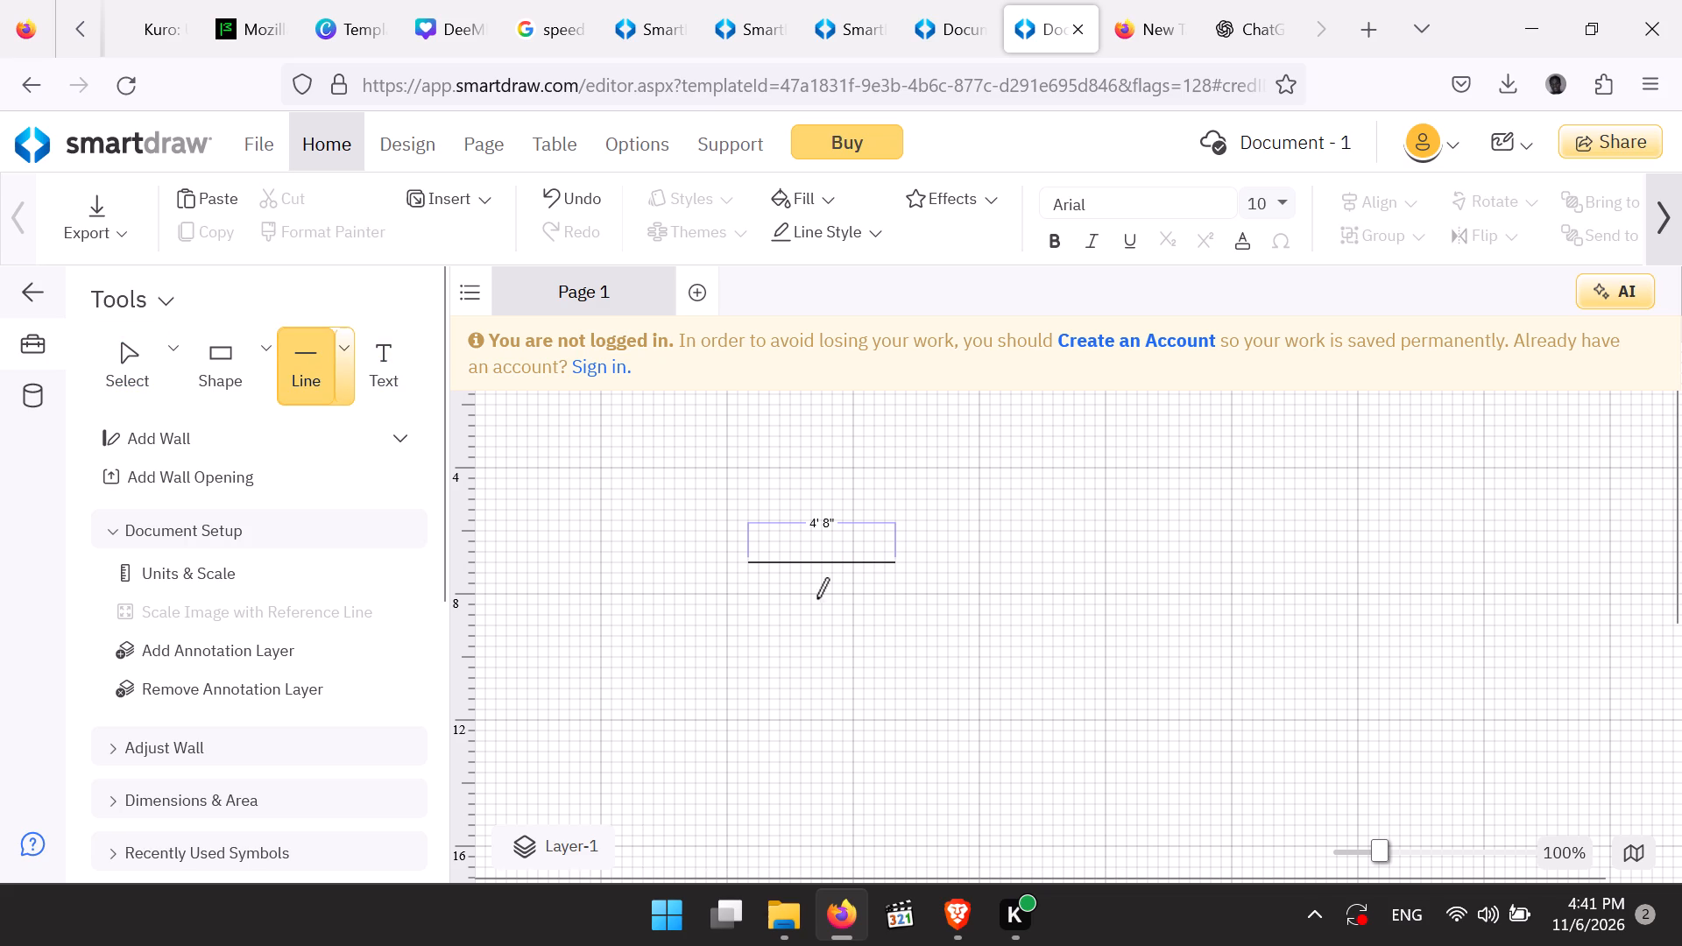
pyautogui.moveTo(749, 561); pyautogui.dragTo(753, 606)
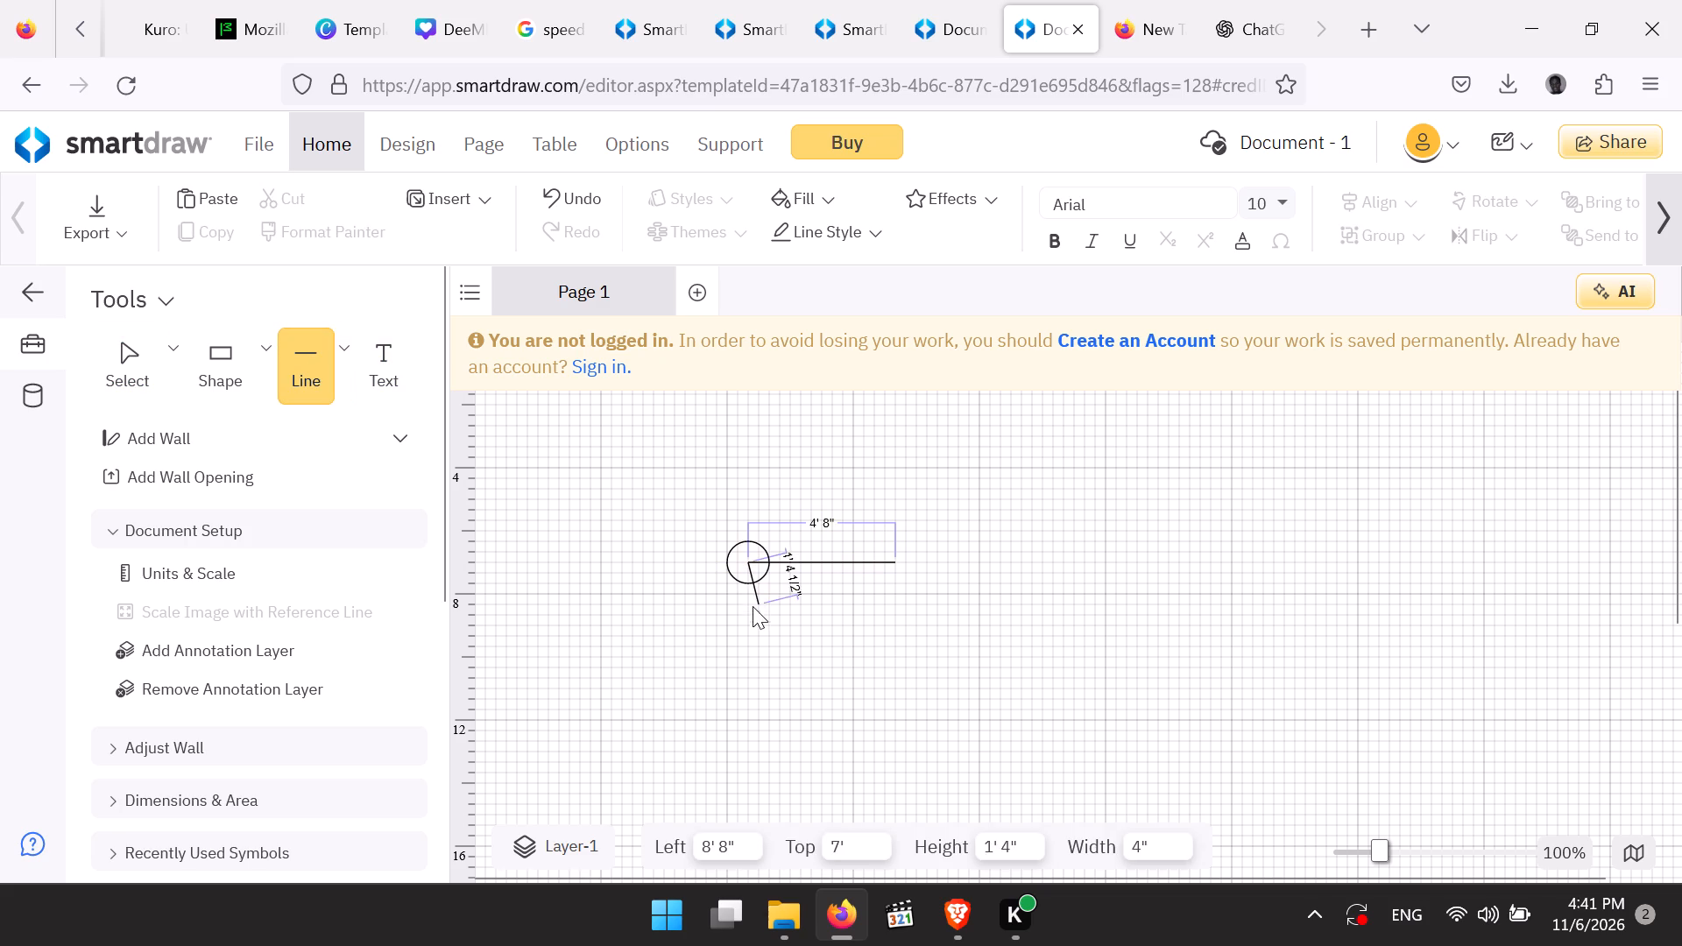
pyautogui.moveTo(753, 606); pyautogui.dragTo(748, 665)
pyautogui.click(748, 665)
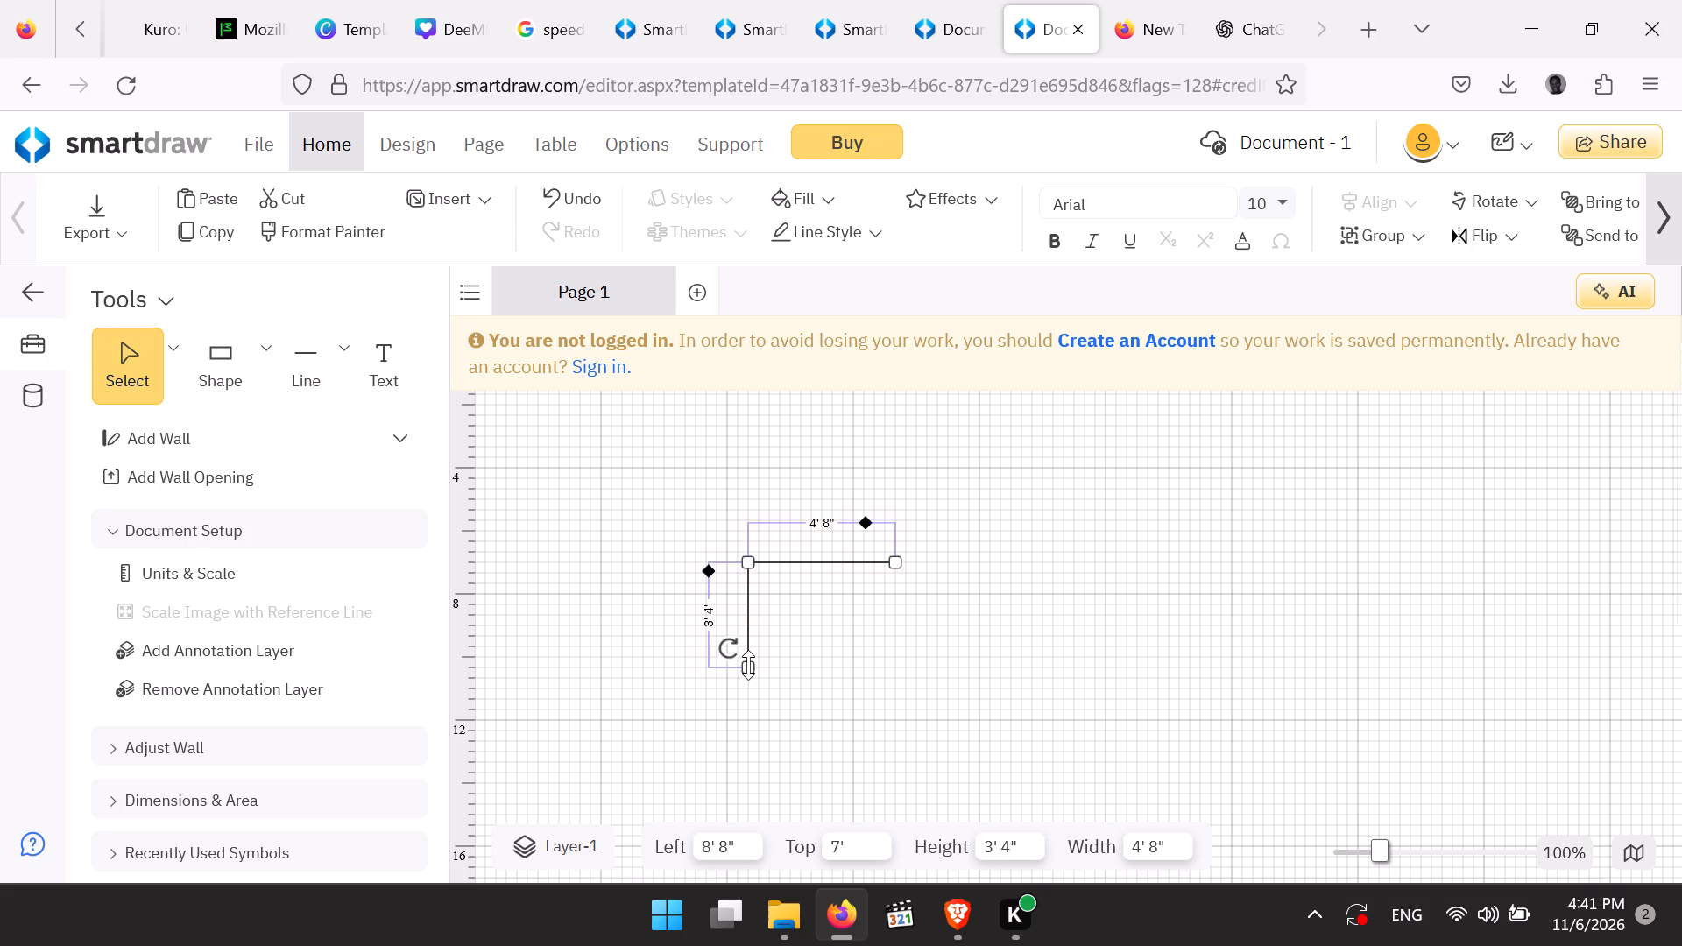
# Draw a vertical line about 3' long upward from the right end of the 4' 8" line.
pyautogui.click(305, 376)
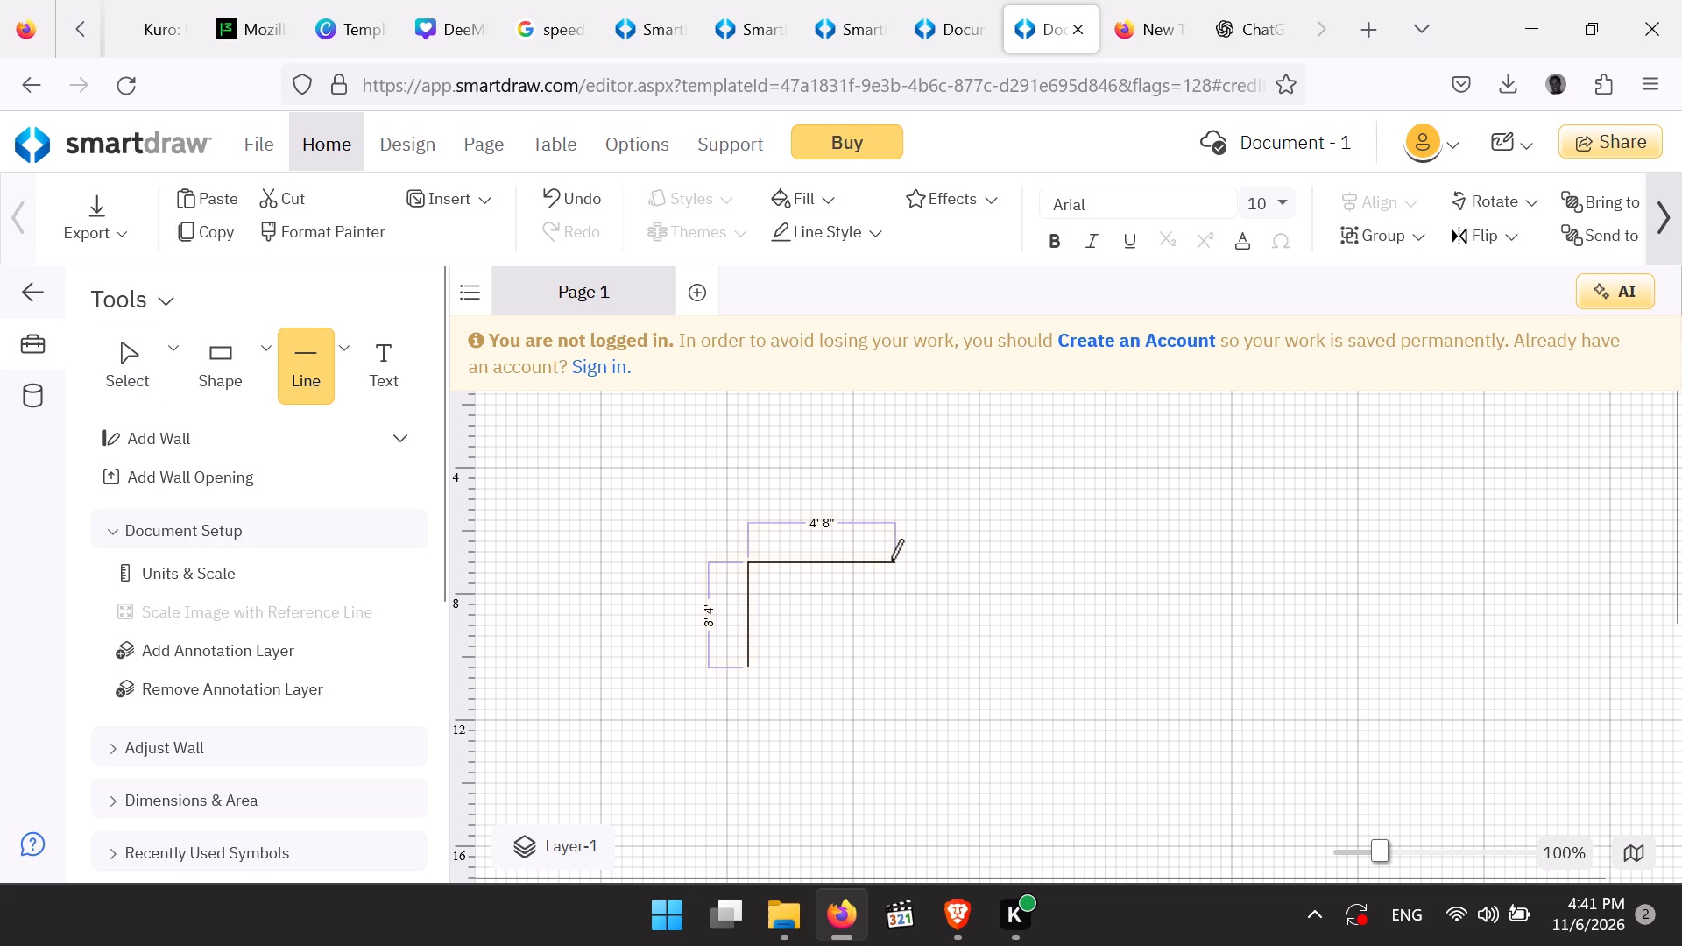
pyautogui.moveTo(892, 560); pyautogui.dragTo(892, 463)
pyautogui.click(892, 463)
pyautogui.click(726, 521)
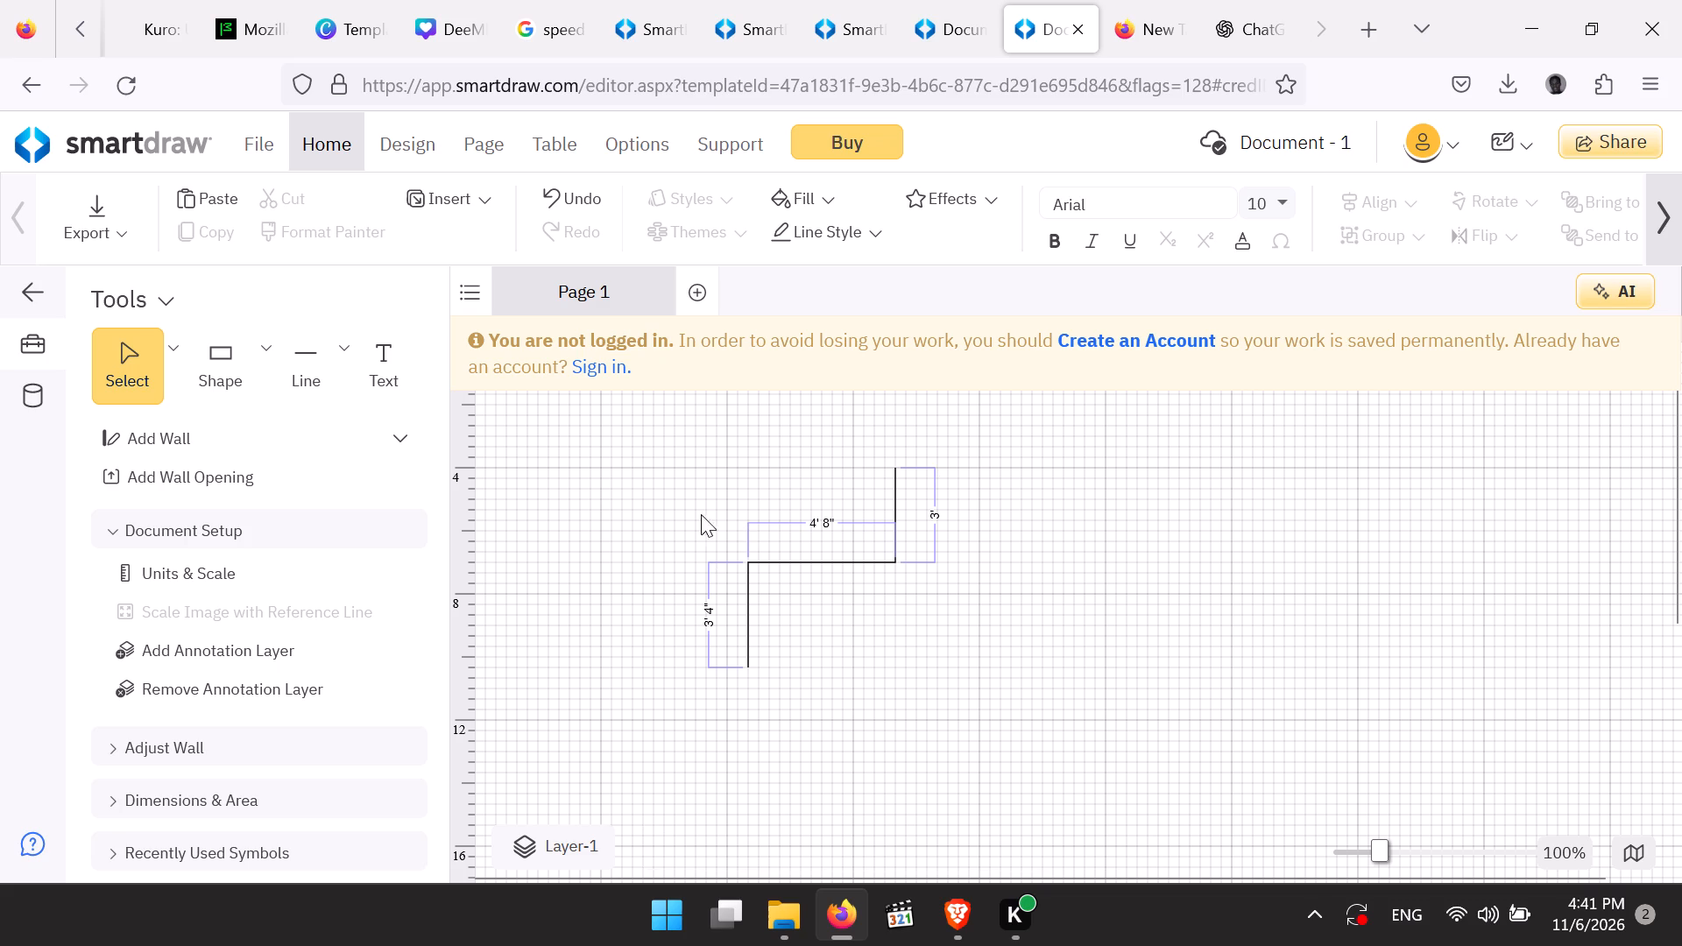
# Draw a horizontal line about 6' 4" long rightward from the top of the 3' vertical line.
pyautogui.click(300, 349)
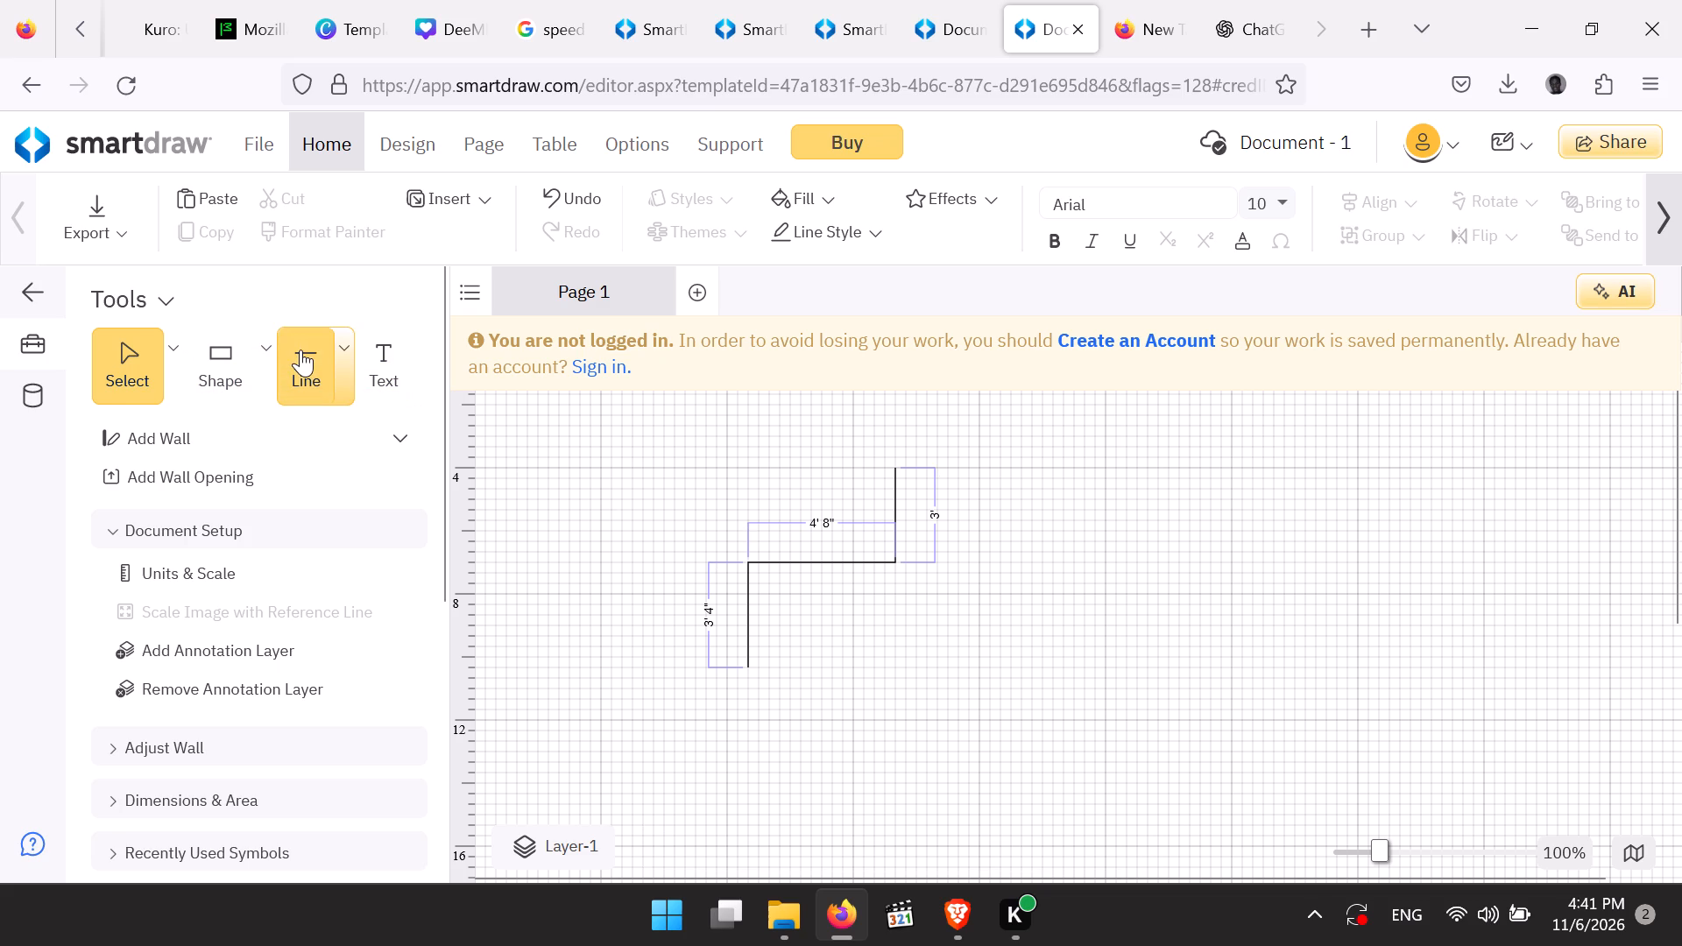
pyautogui.moveTo(901, 468); pyautogui.dragTo(1085, 463)
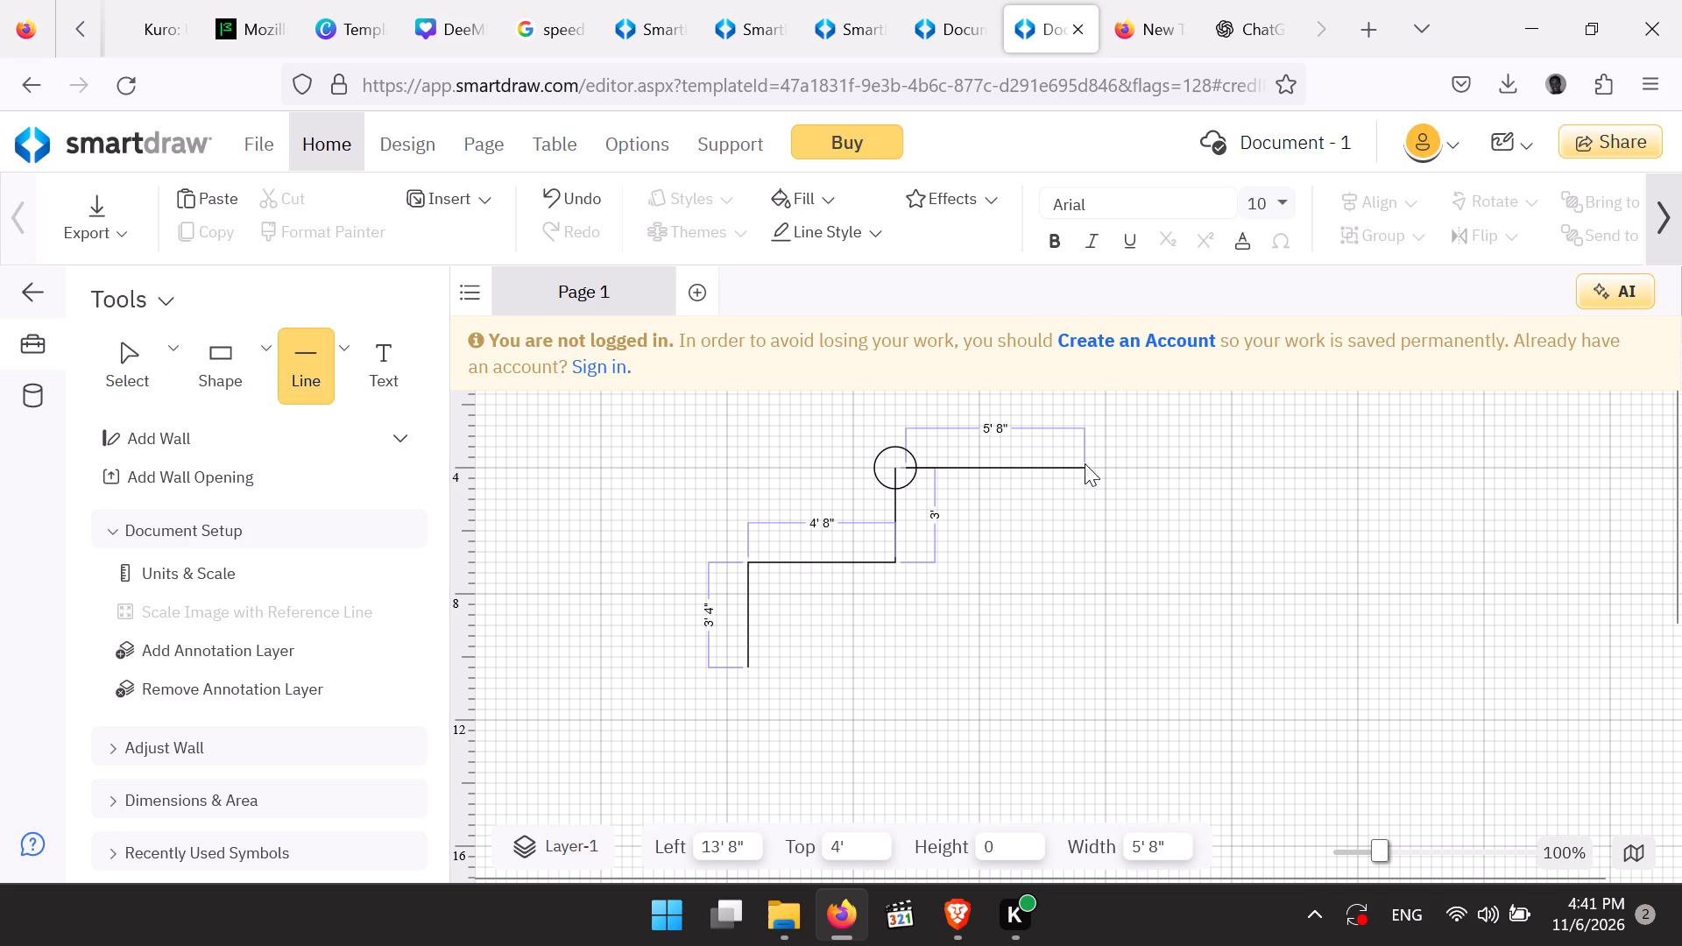
pyautogui.moveTo(1085, 463); pyautogui.dragTo(1102, 463)
pyautogui.click(1102, 463)
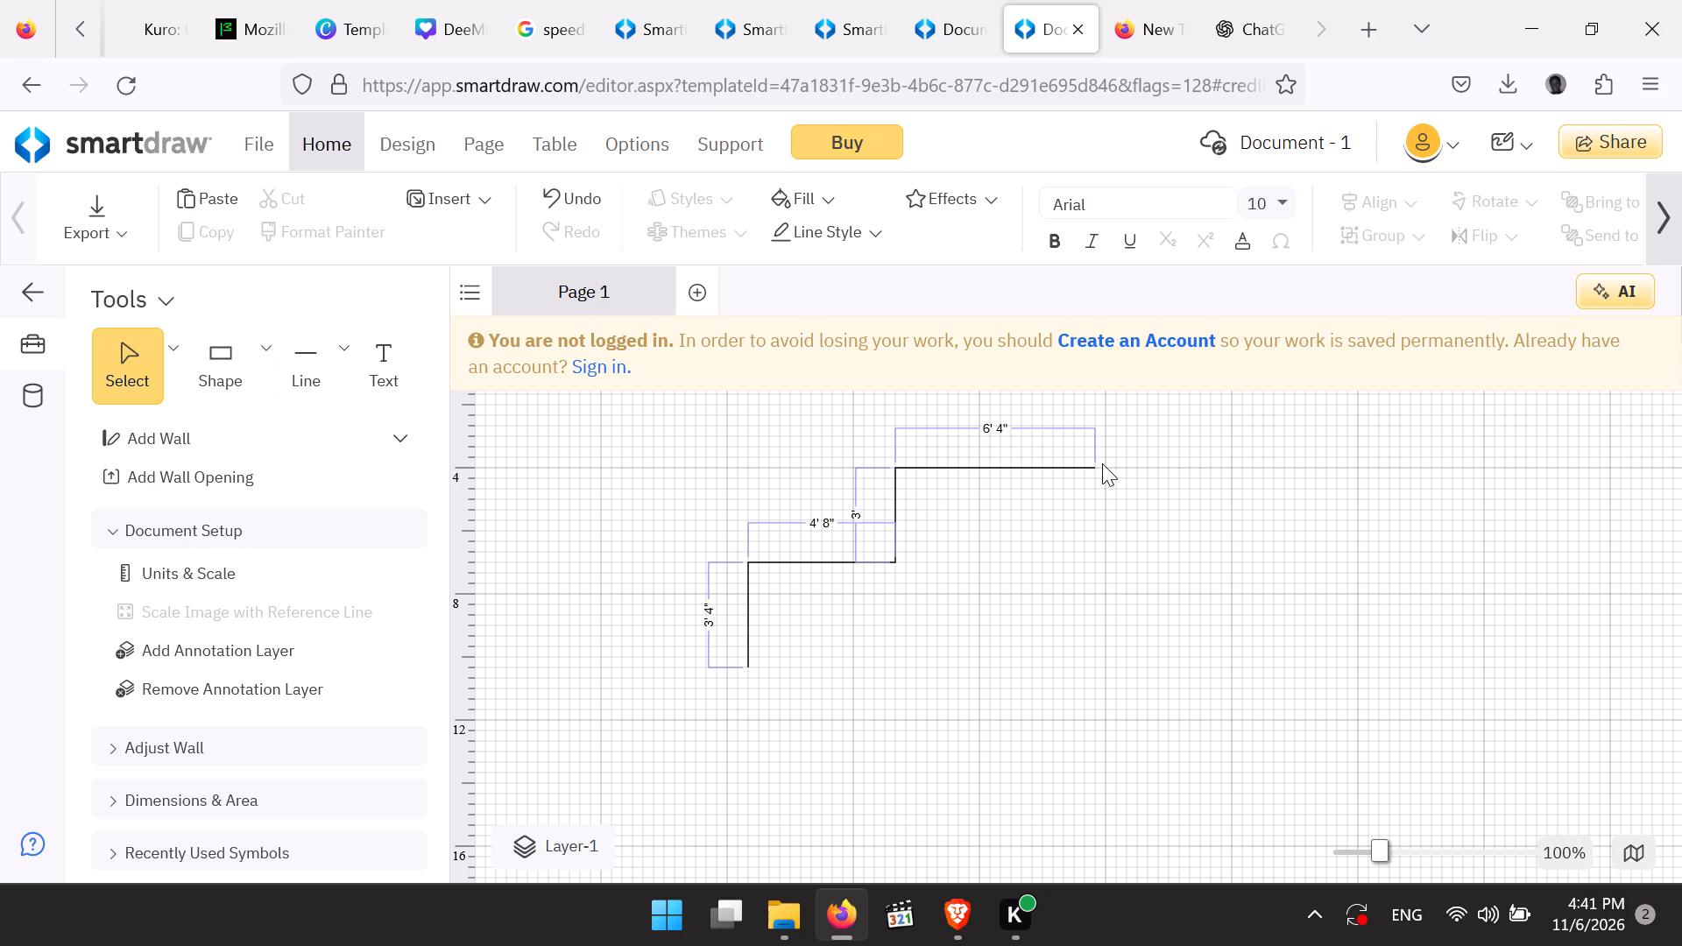
# Draw a vertical line about 8' long downward from the right end of the 6' 4" line.
pyautogui.click(298, 353)
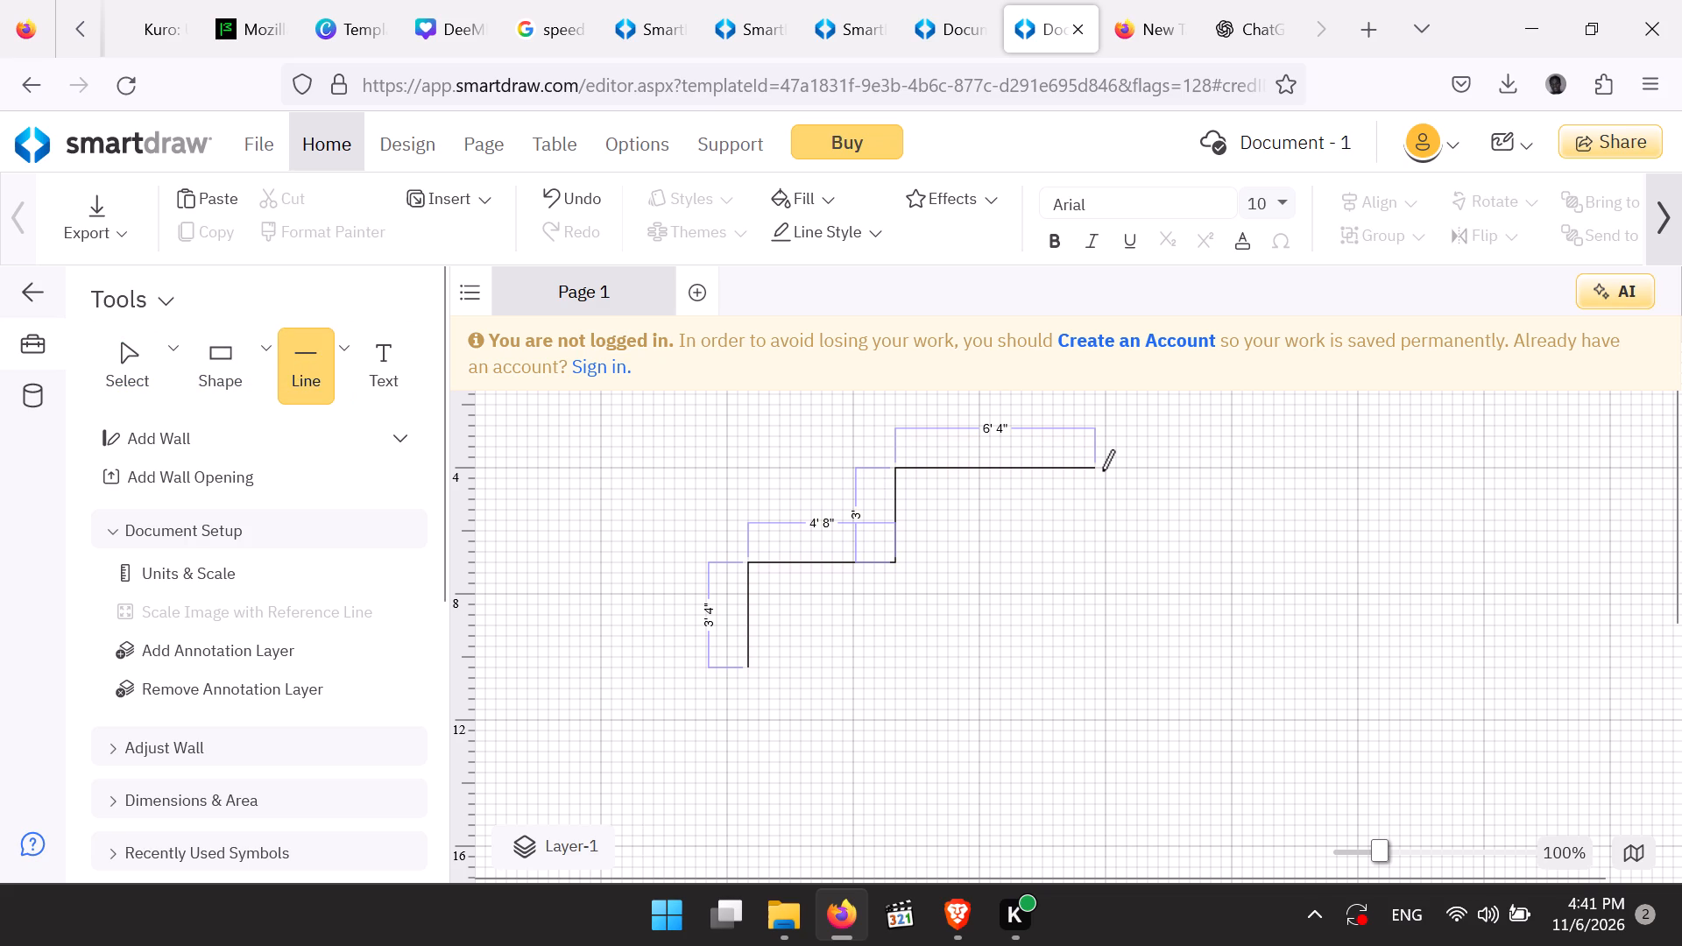
pyautogui.moveTo(1092, 471); pyautogui.dragTo(1092, 530)
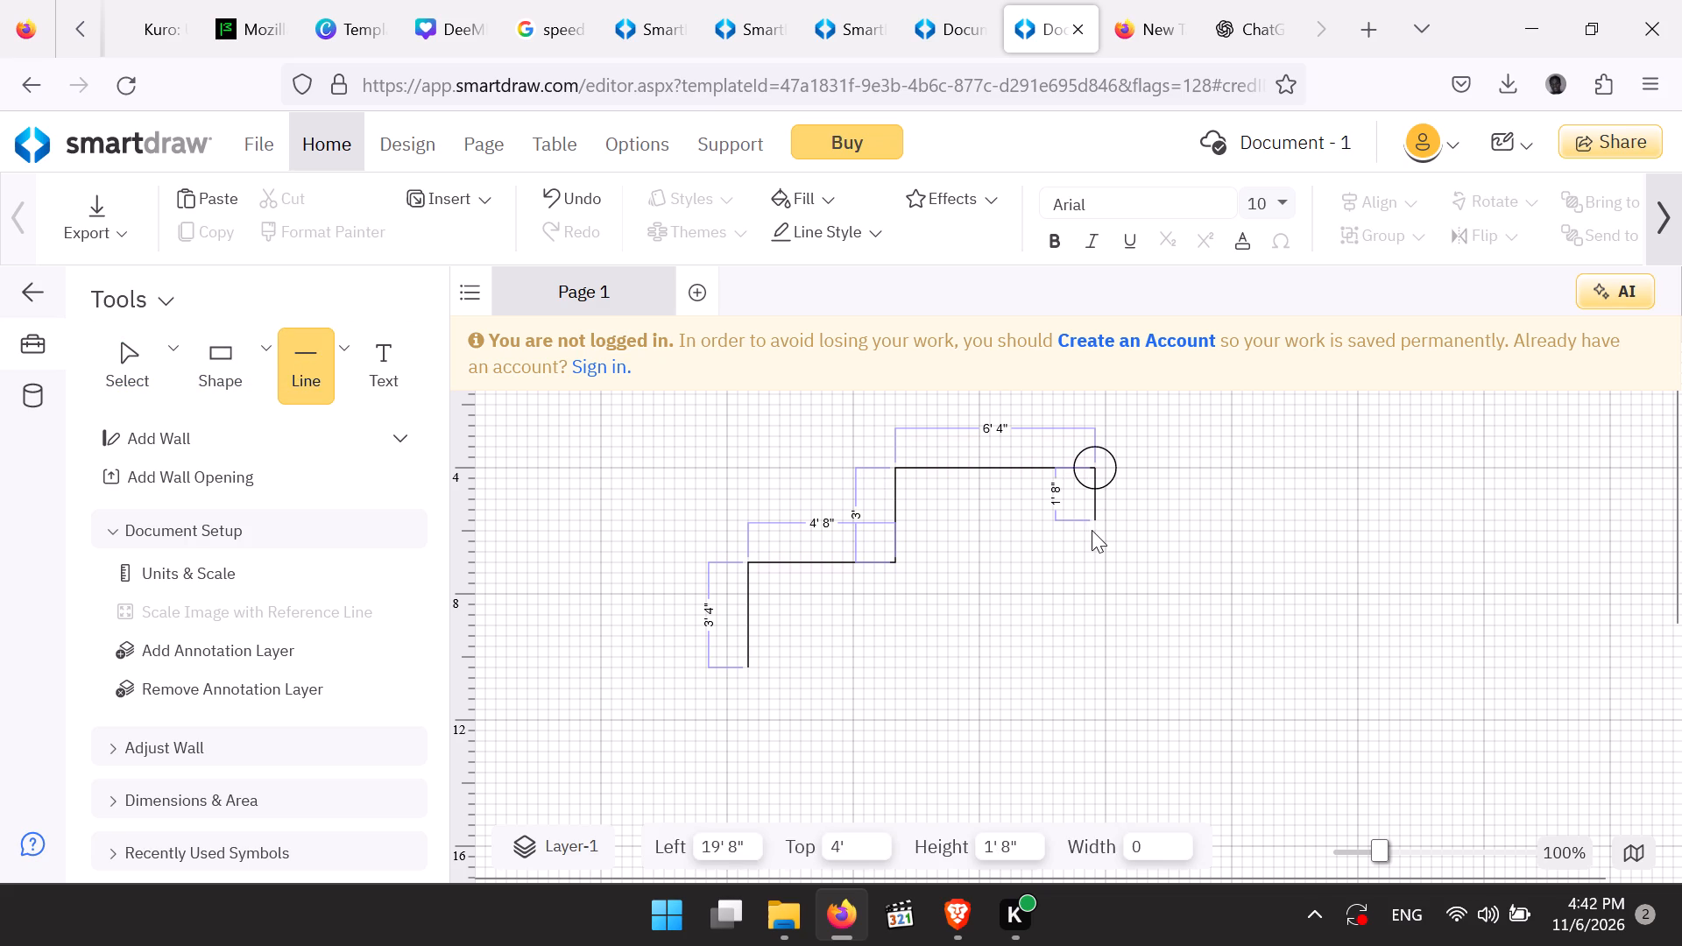
pyautogui.moveTo(1092, 530); pyautogui.dragTo(1095, 554)
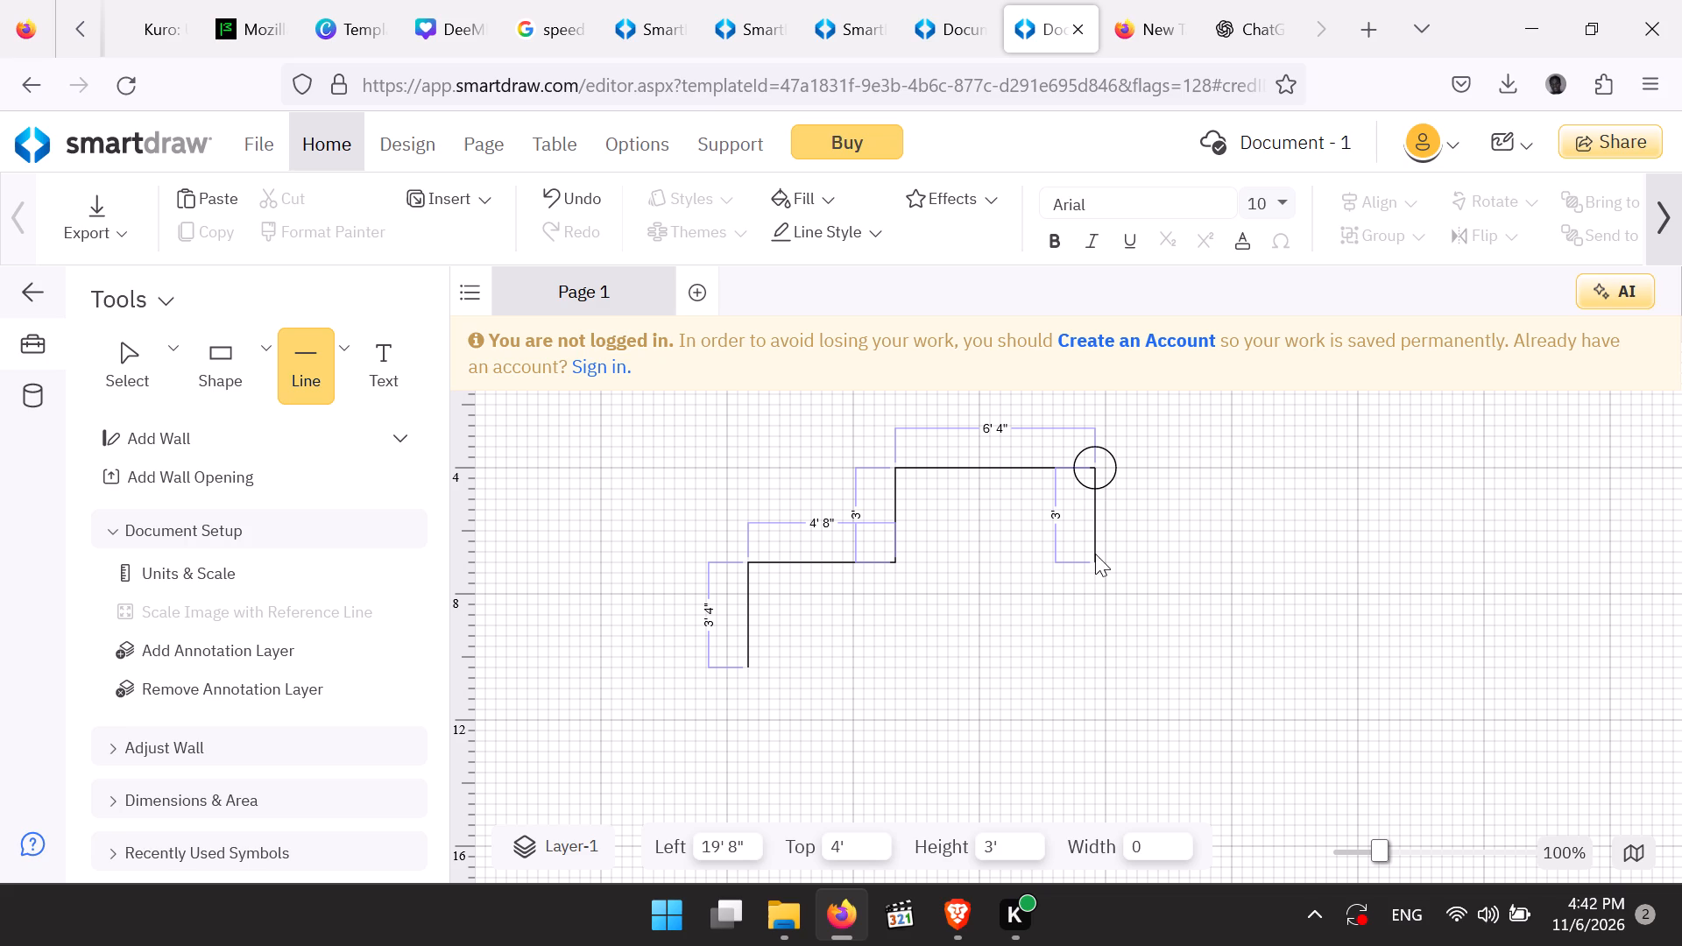
pyautogui.moveTo(1095, 554); pyautogui.dragTo(1094, 554)
pyautogui.moveTo(1094, 554); pyautogui.dragTo(1094, 581)
pyautogui.moveTo(1094, 581); pyautogui.dragTo(1099, 661)
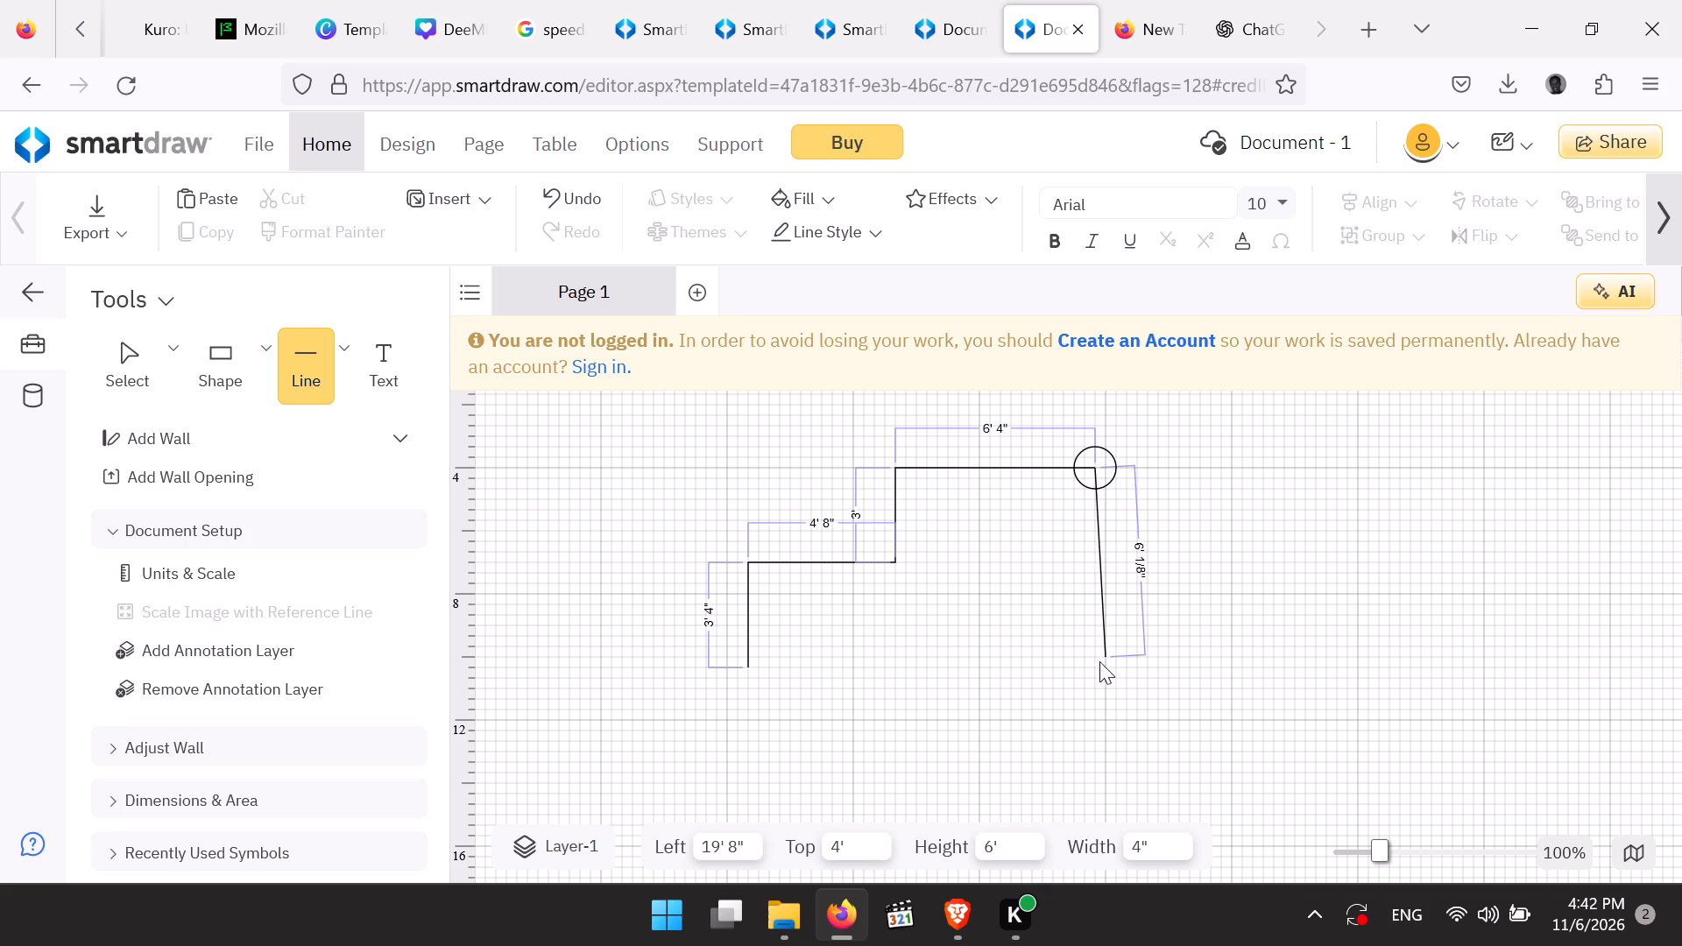
pyautogui.moveTo(1099, 661); pyautogui.dragTo(1095, 730)
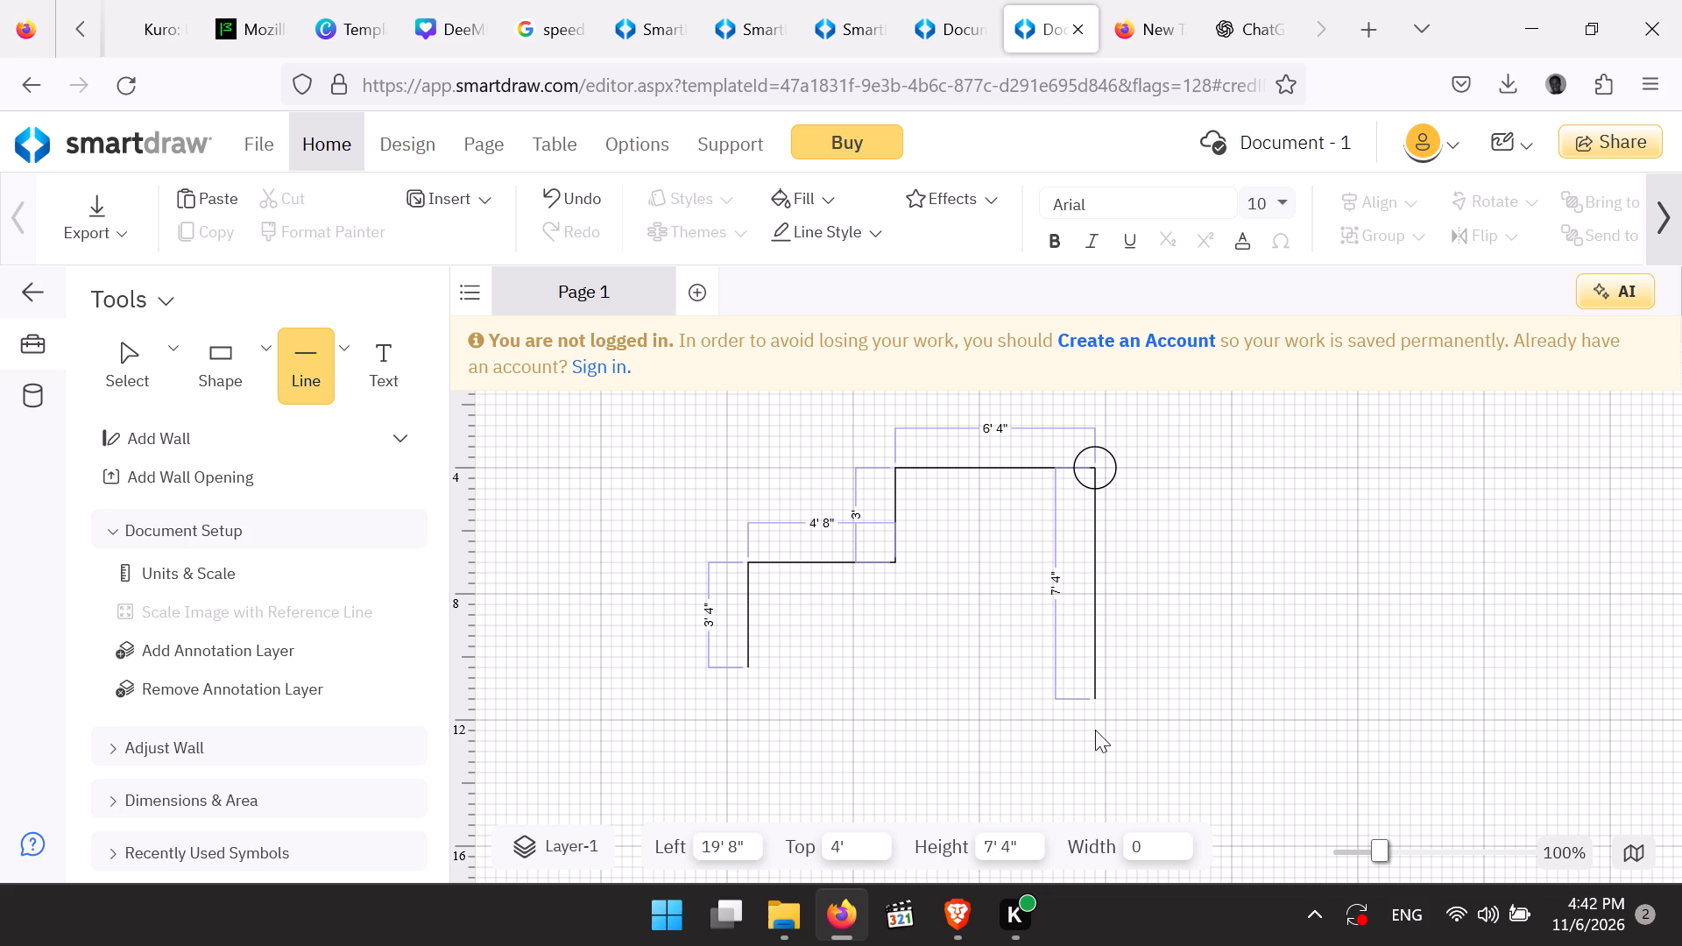
pyautogui.moveTo(1095, 730); pyautogui.dragTo(1089, 716)
pyautogui.click(1089, 716)
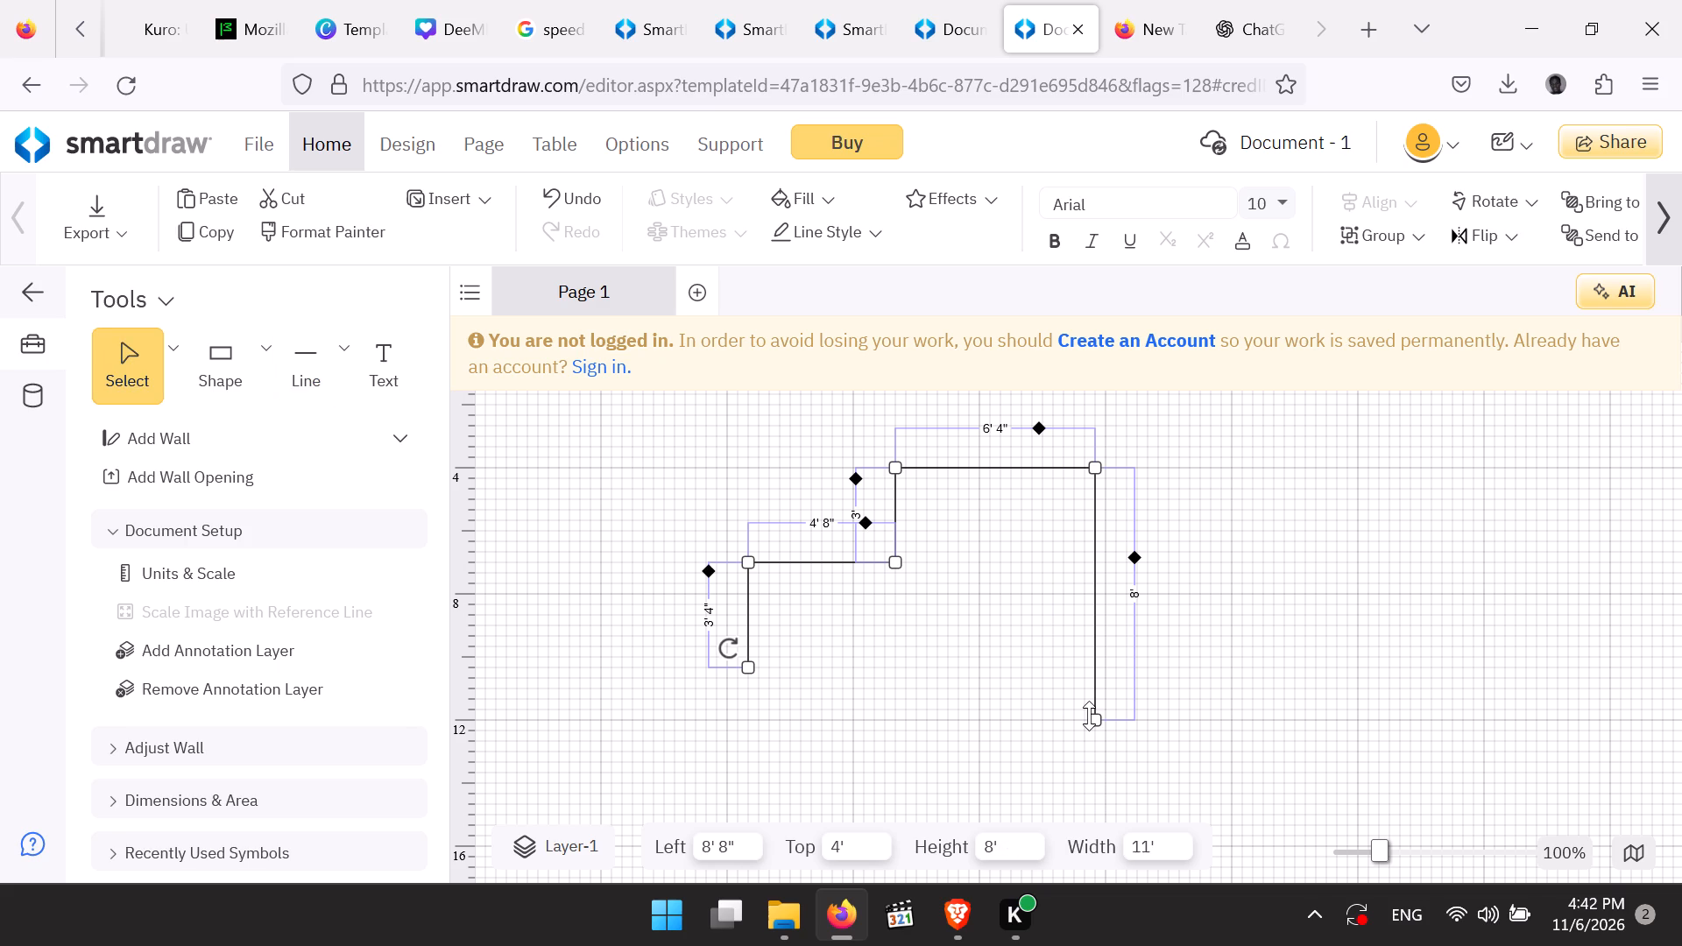
pyautogui.click(921, 627)
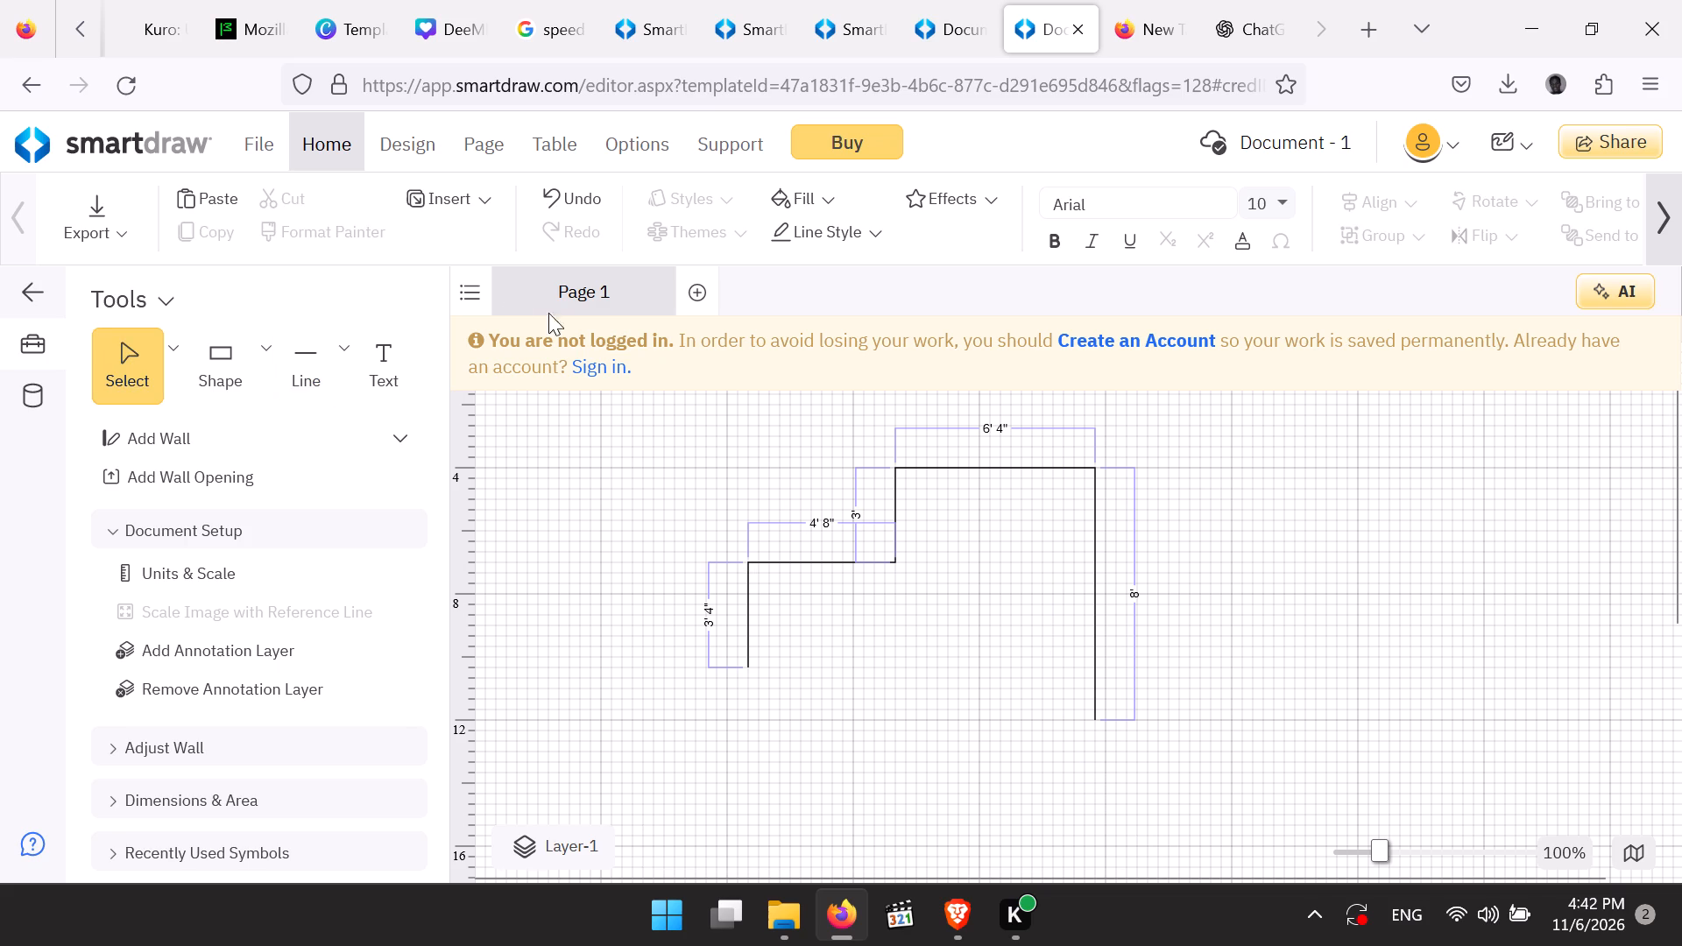
# Draw a cross line about 6' 4" long from the bottom of the 3' line to the 8' vertical line.
pyautogui.click(322, 350)
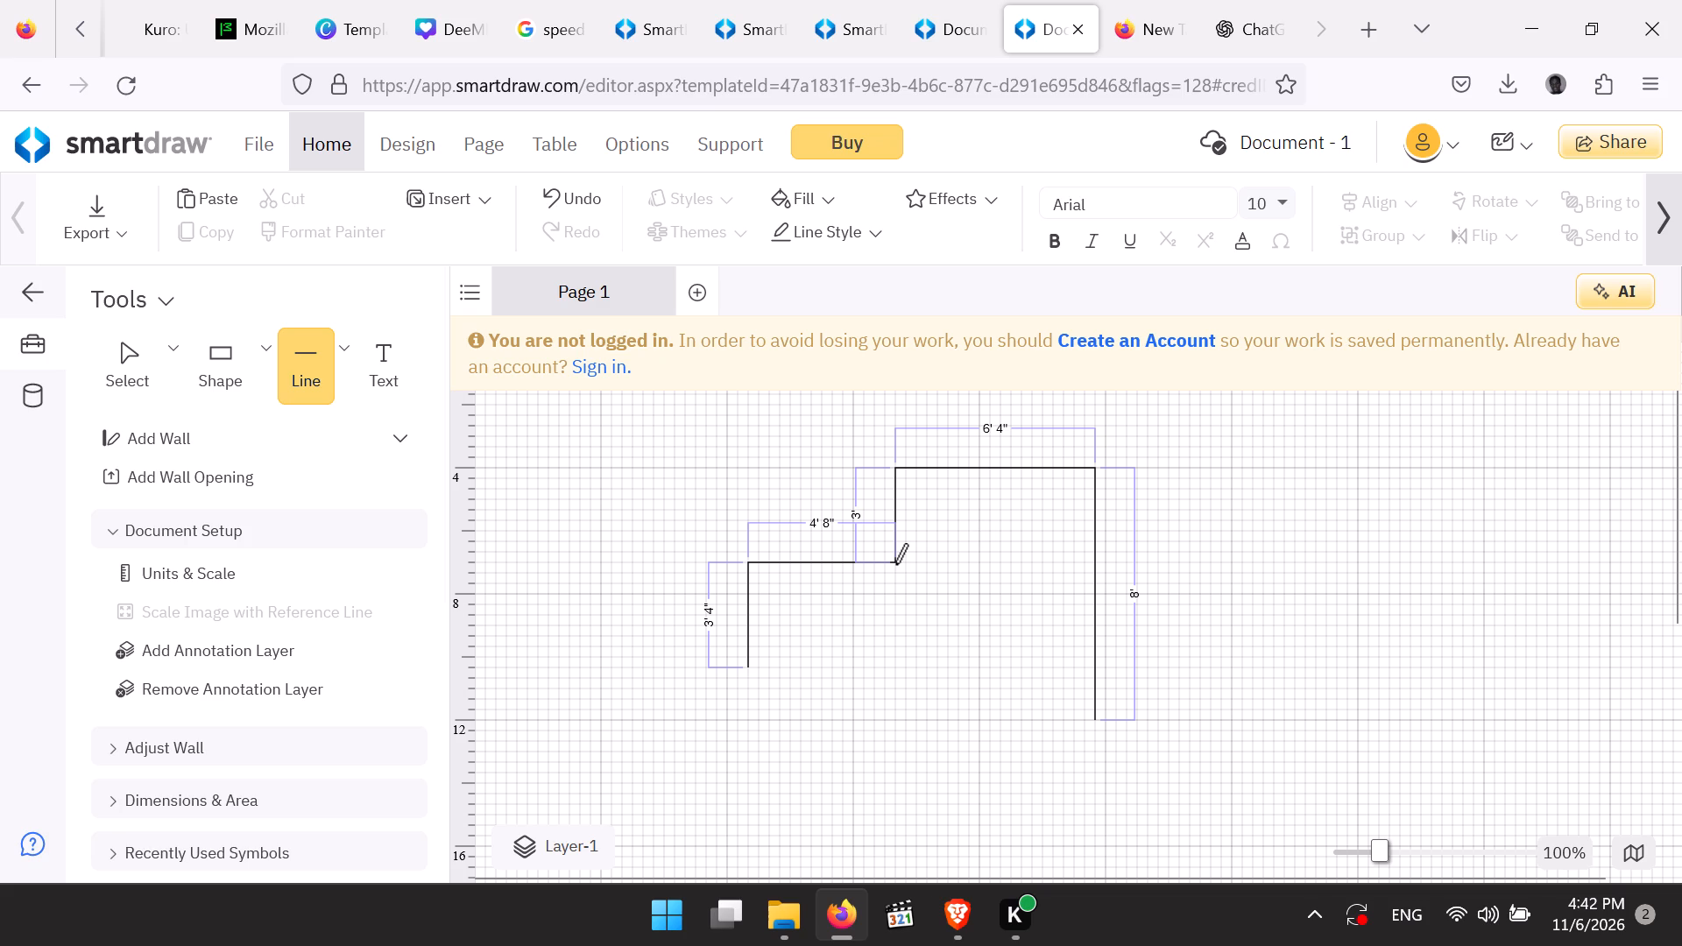
pyautogui.moveTo(896, 564); pyautogui.dragTo(1079, 568)
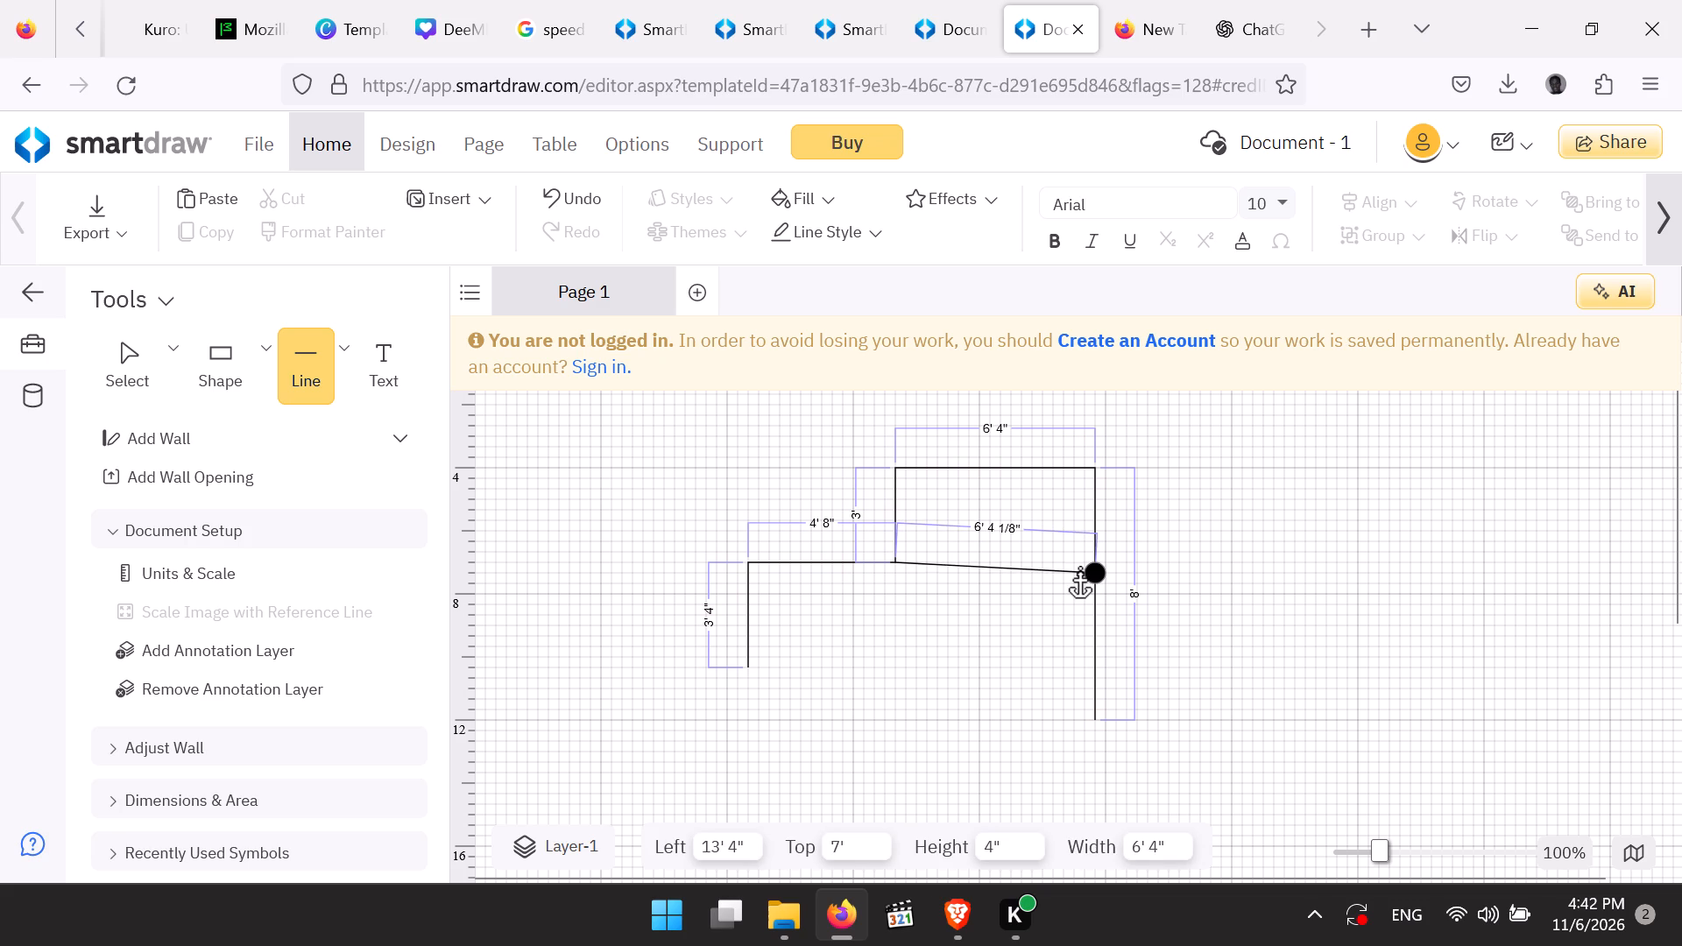
pyautogui.moveTo(1079, 568); pyautogui.dragTo(1079, 558)
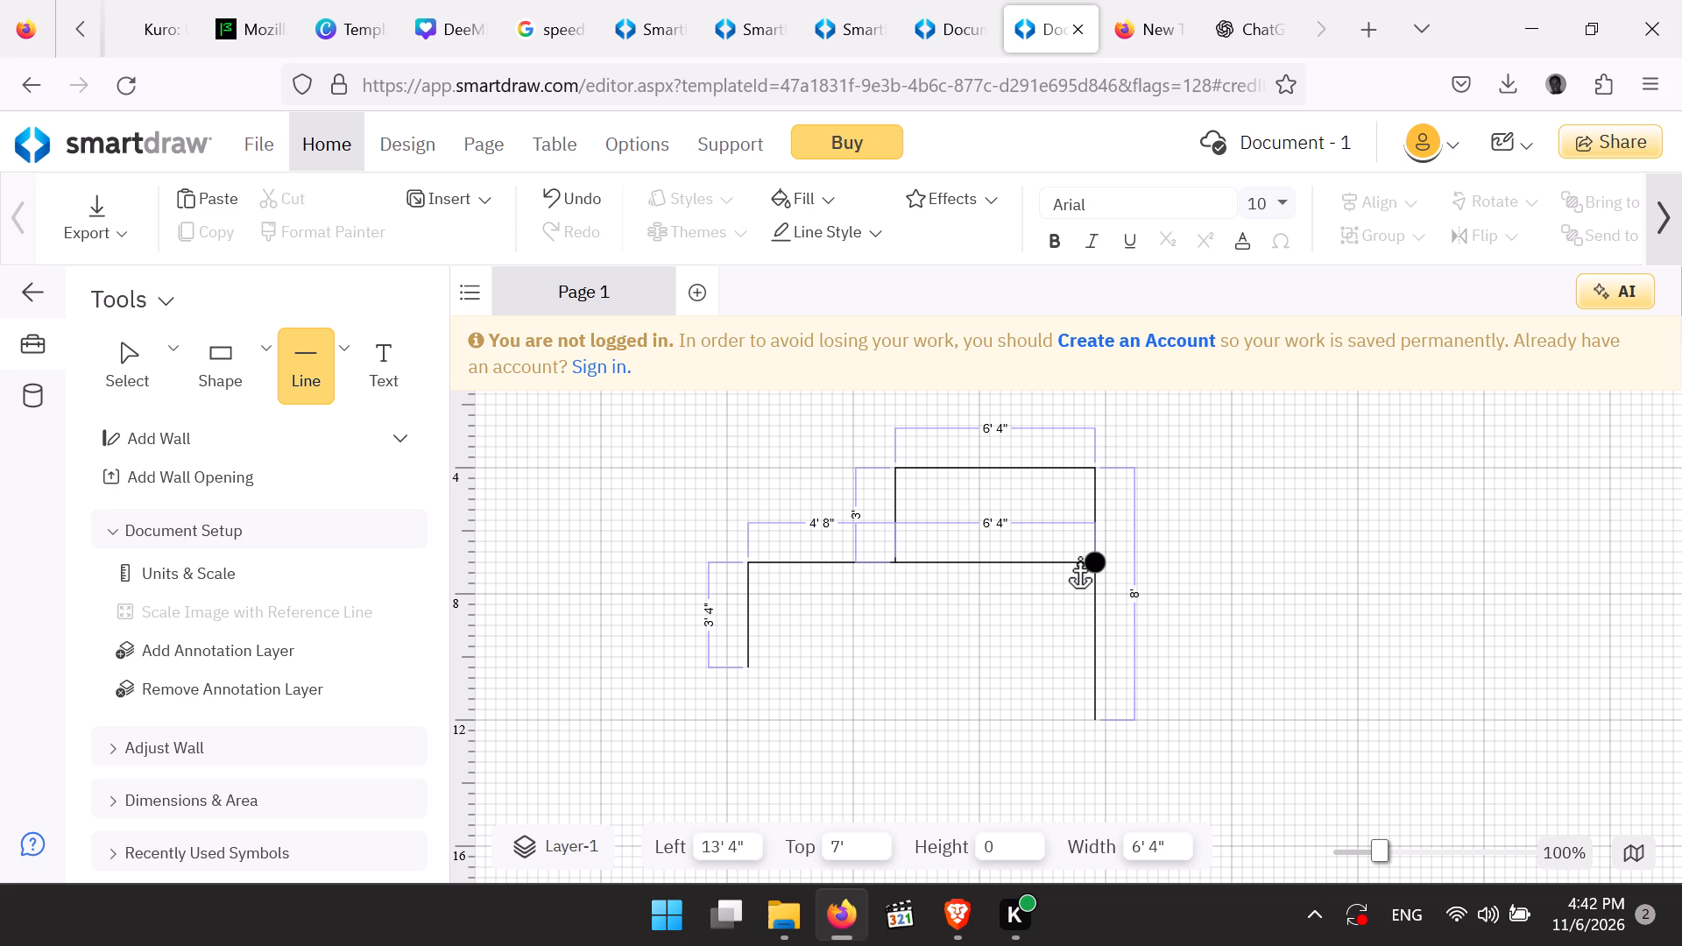
pyautogui.moveTo(1079, 558); pyautogui.dragTo(1079, 553)
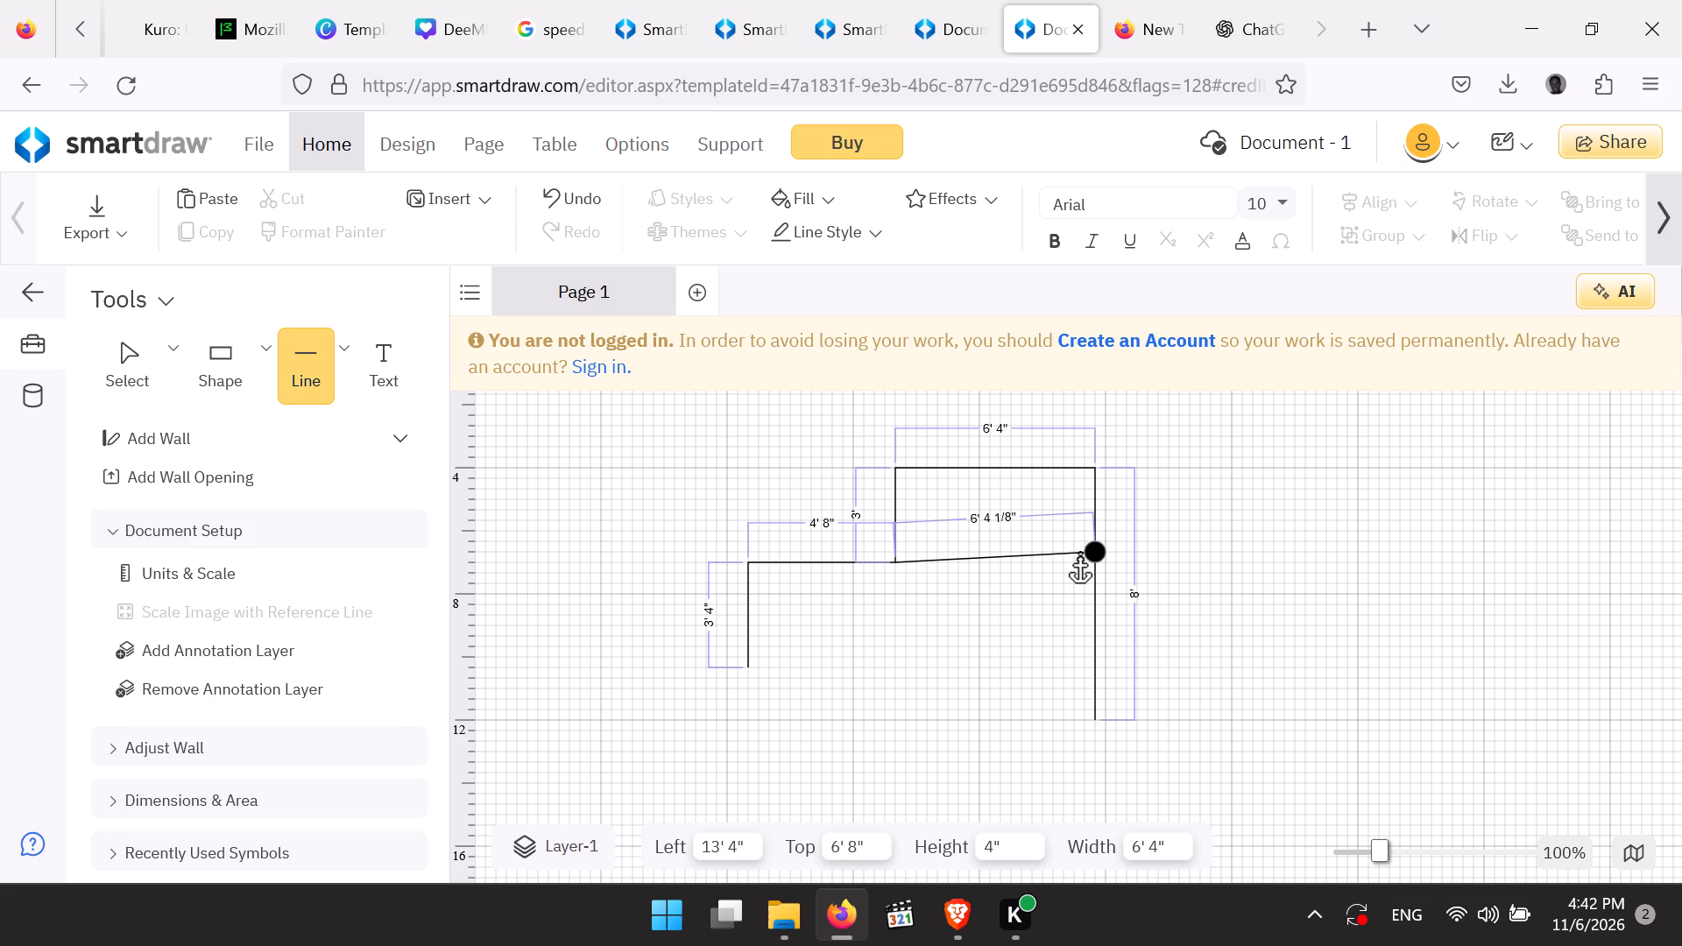
pyautogui.moveTo(1079, 553); pyautogui.dragTo(1079, 555)
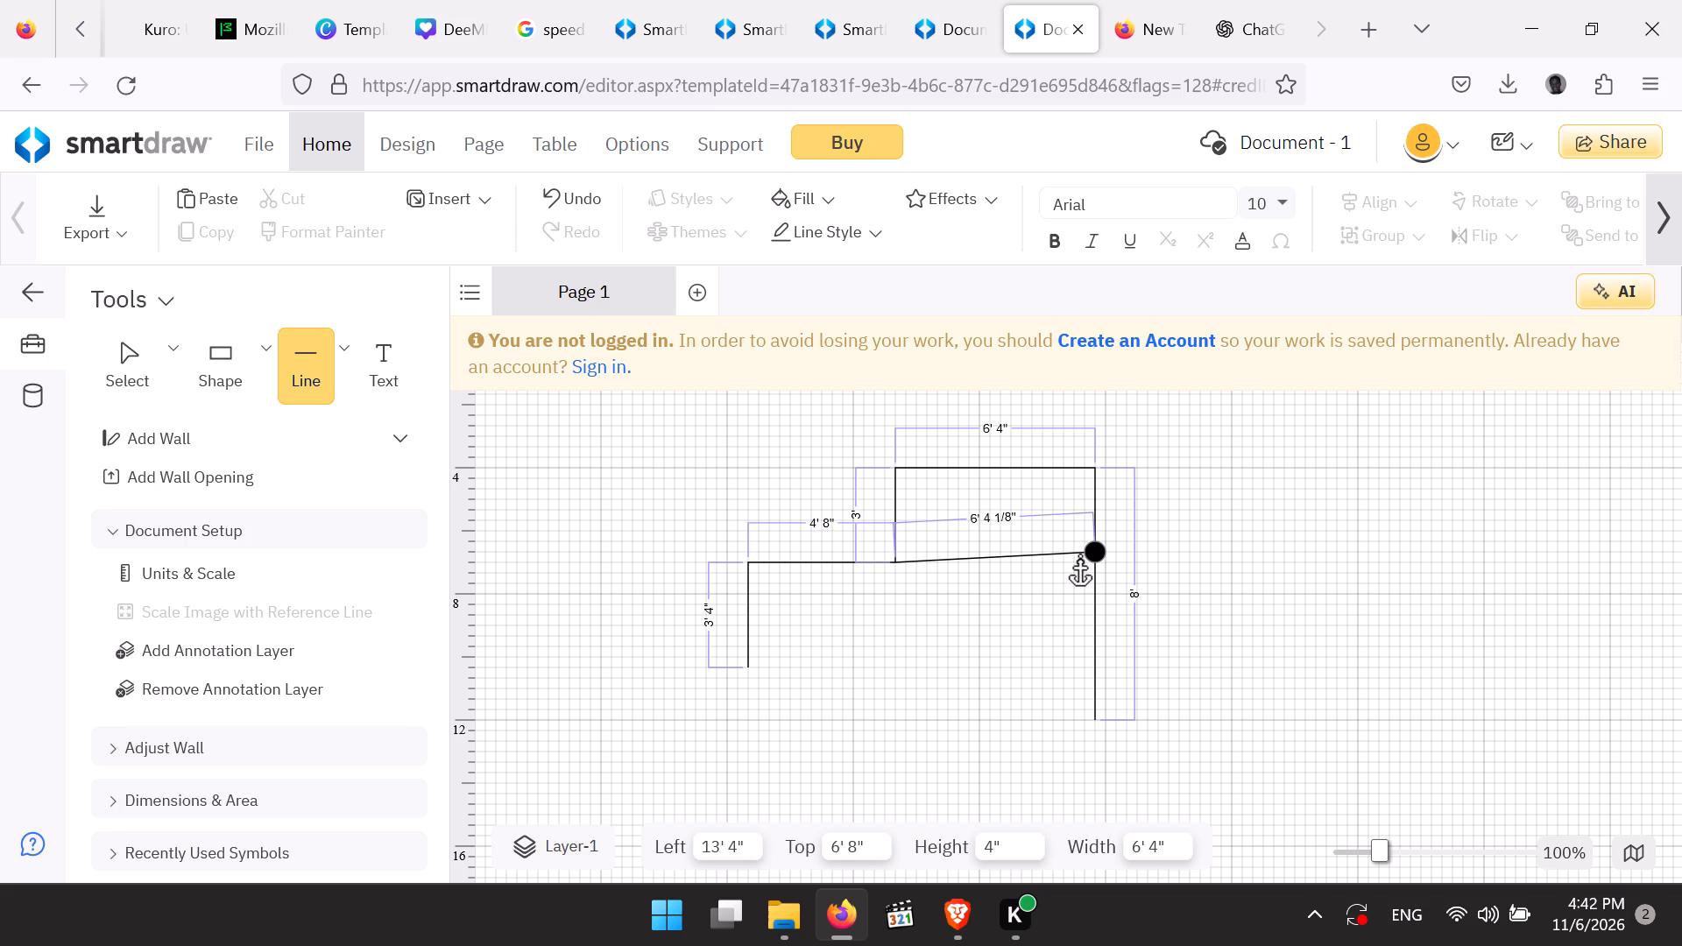
pyautogui.moveTo(1079, 555); pyautogui.dragTo(1079, 554)
pyautogui.click(1079, 554)
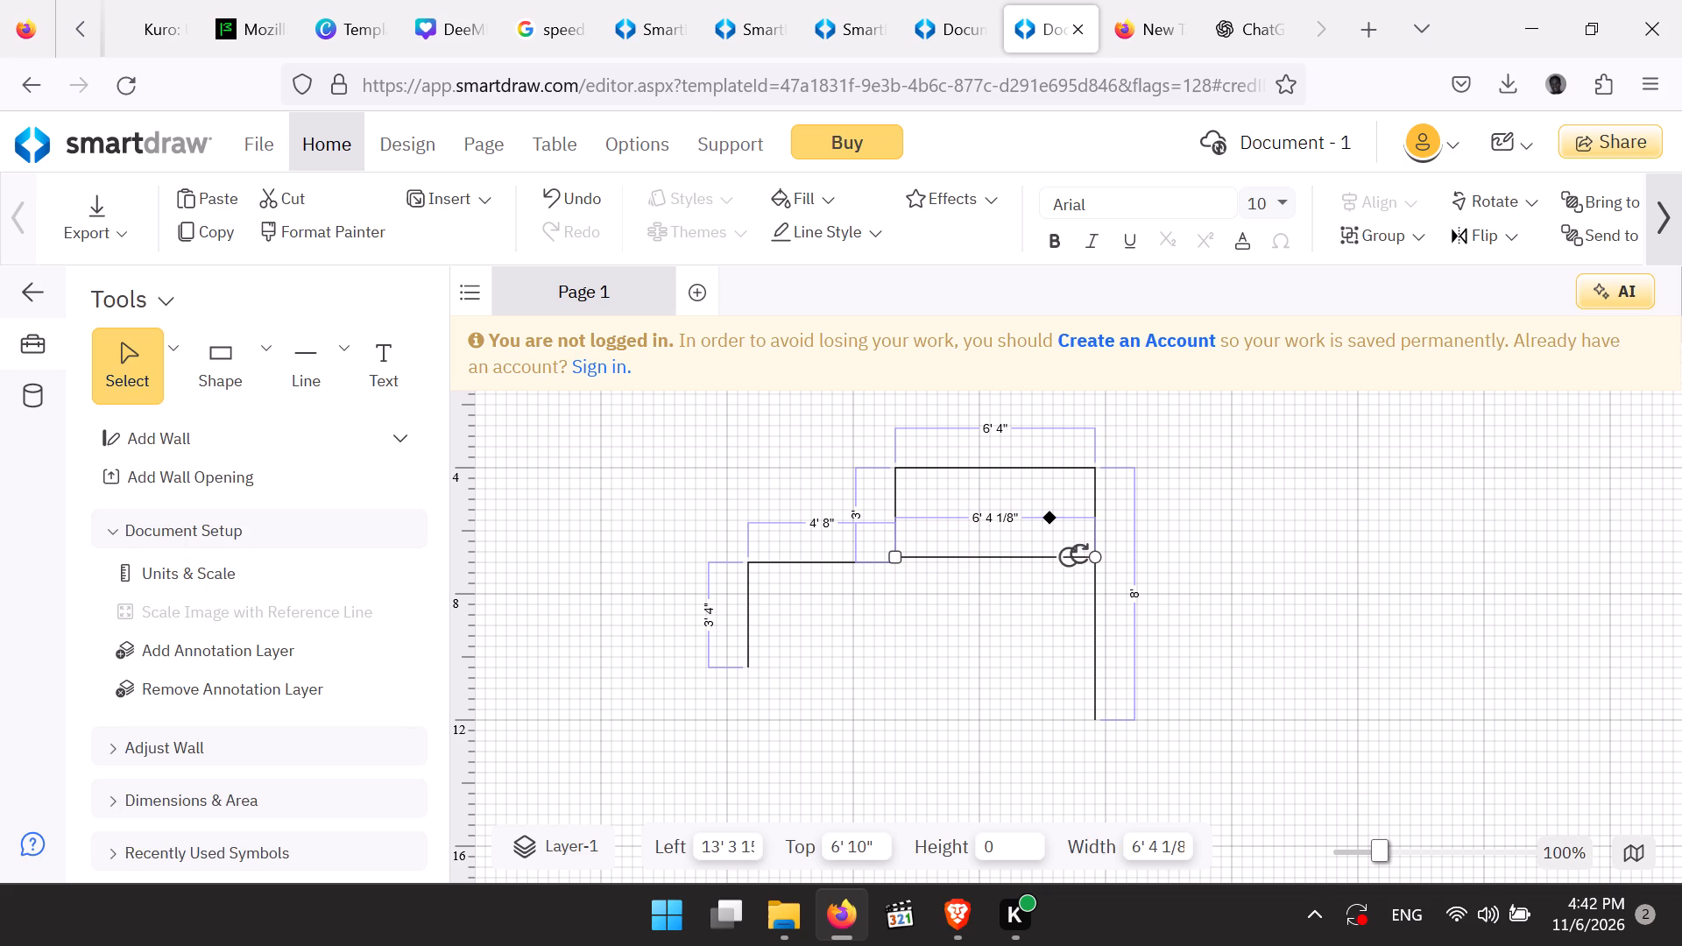
pyautogui.click(968, 625)
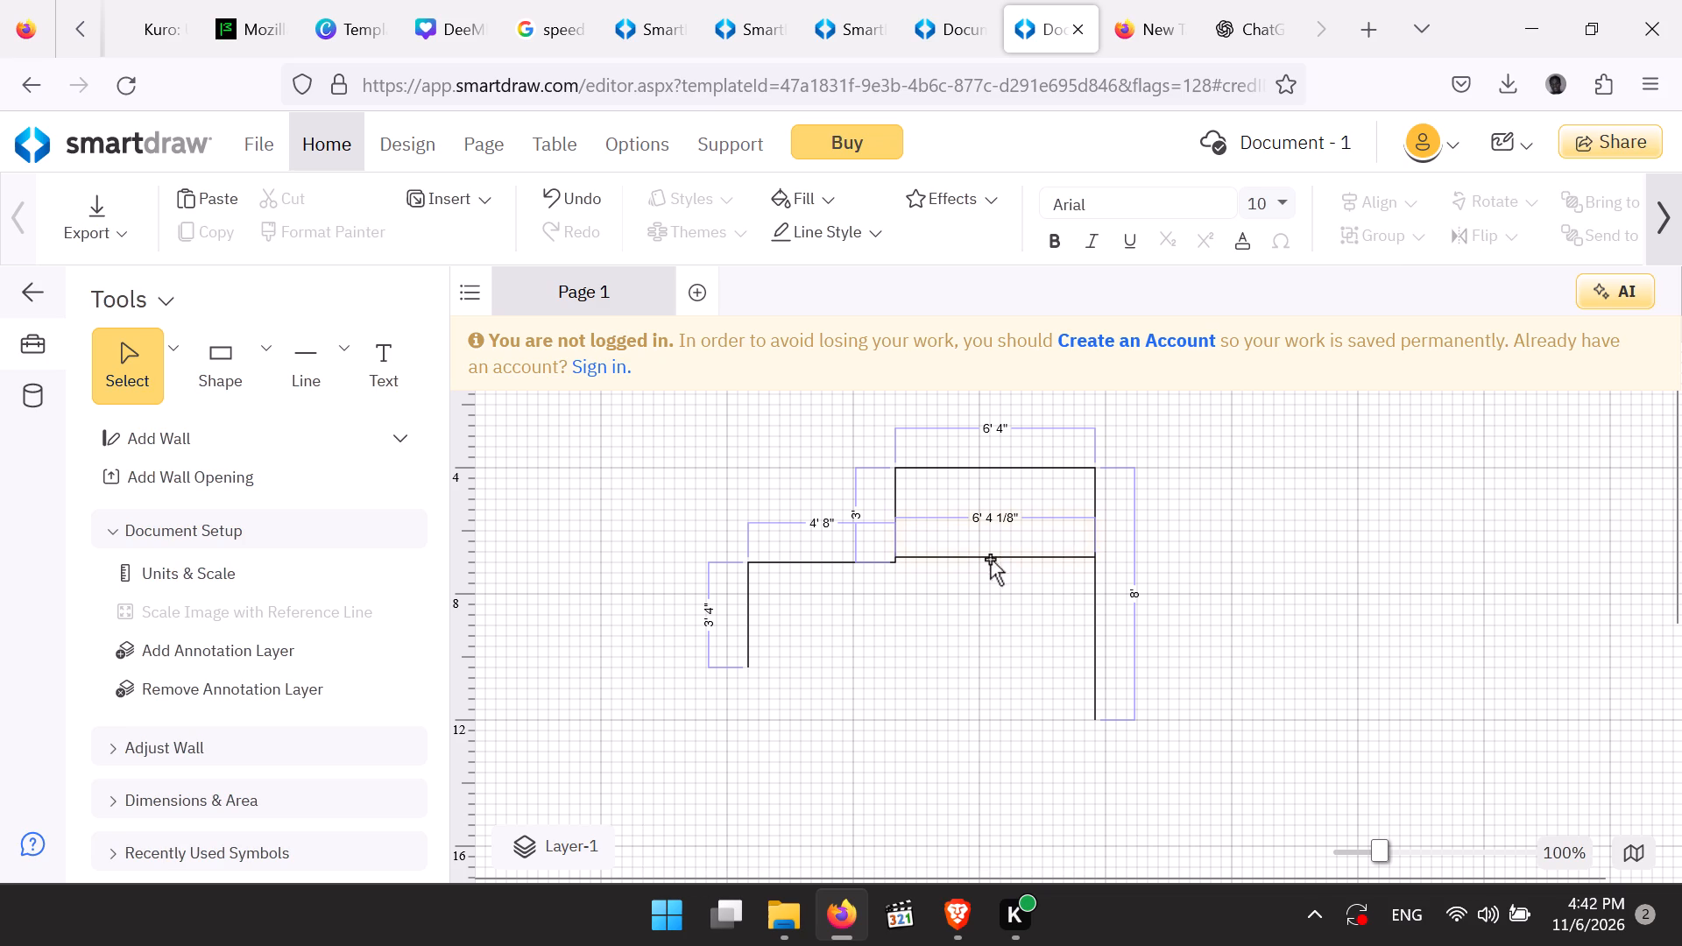
# Move the cross line down to align with the 4' 8" horizontal line, its top position at 7'.
pyautogui.click(913, 554)
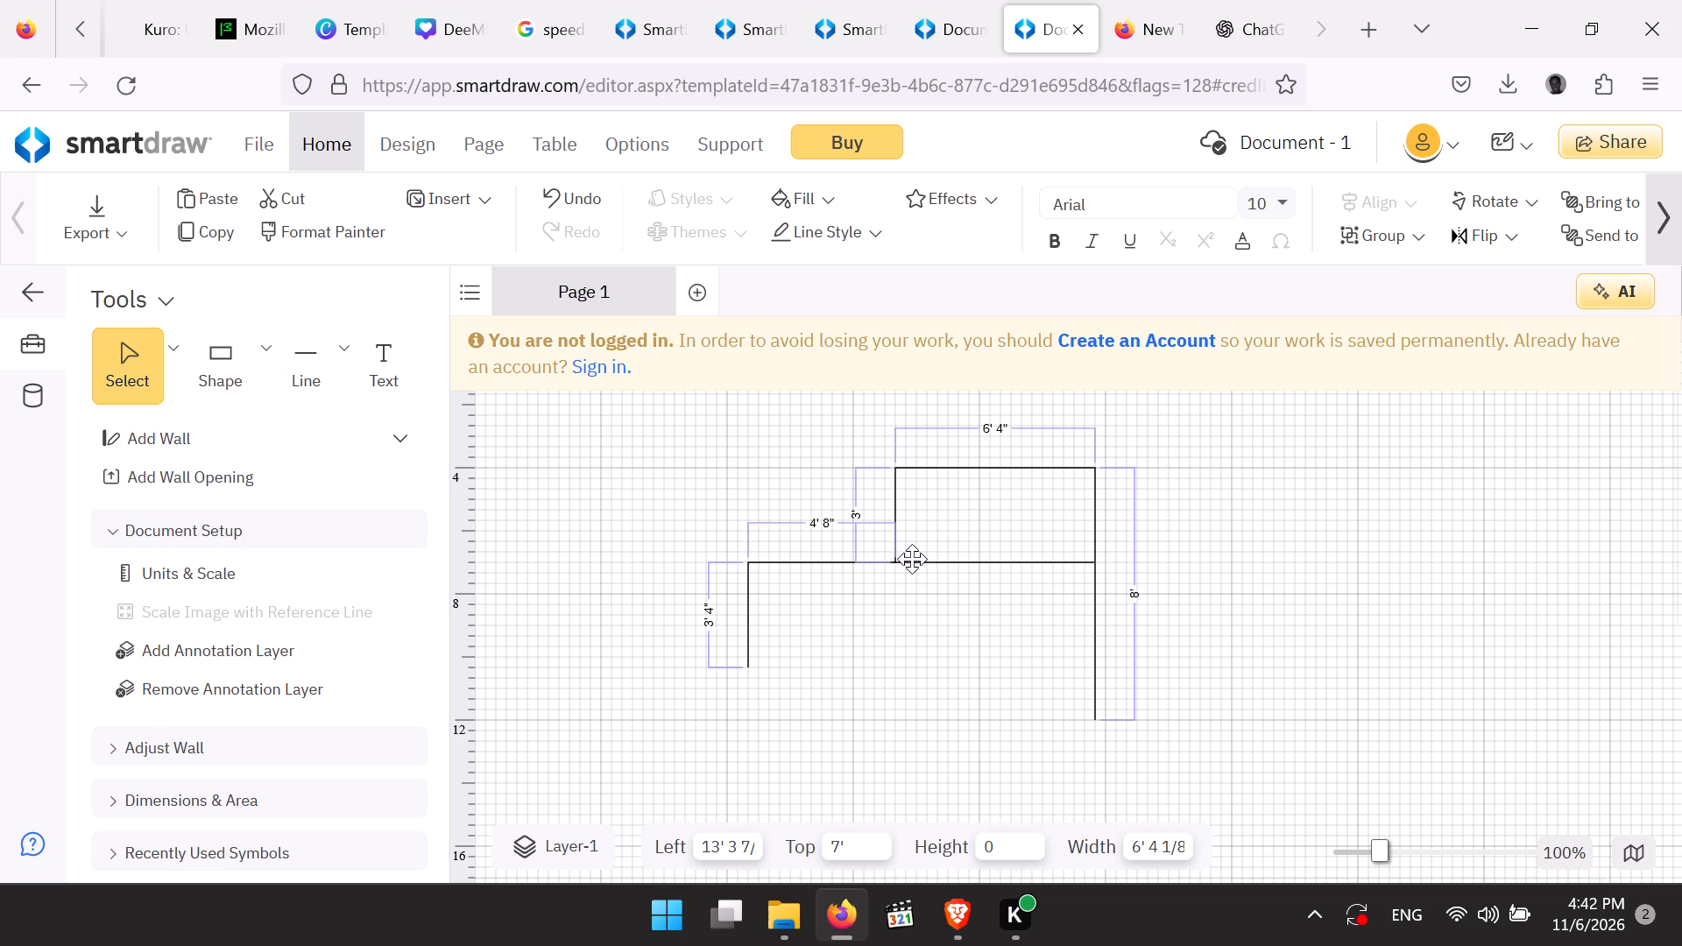
pyautogui.click(912, 559)
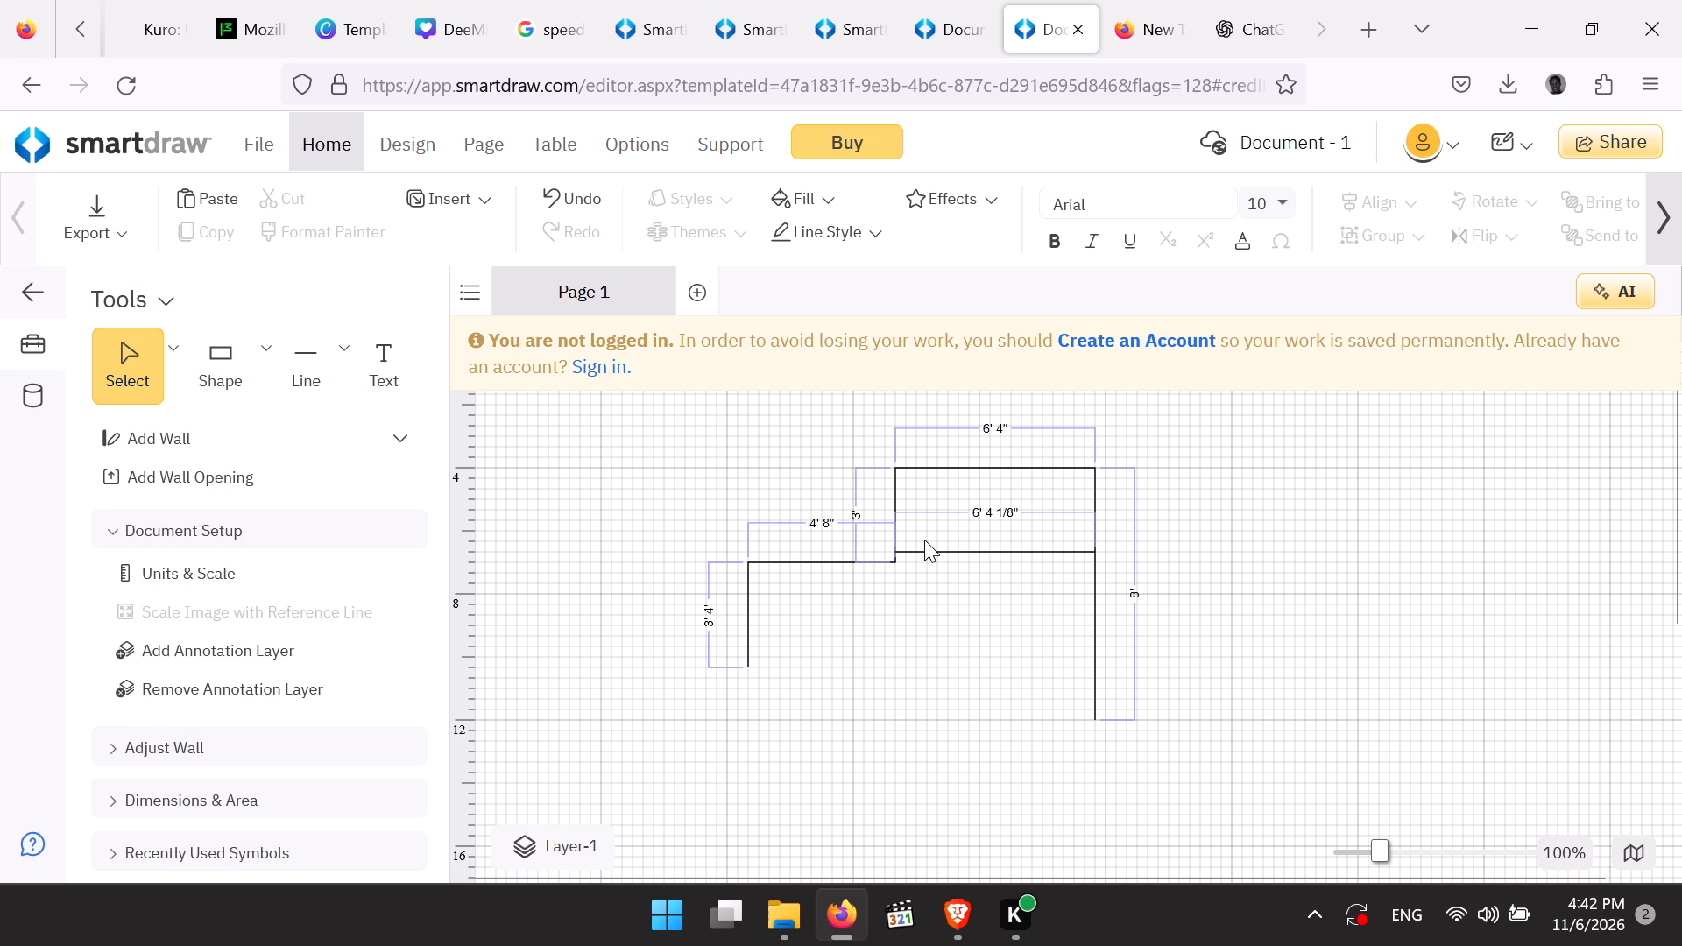
pyautogui.click(936, 553)
pyautogui.moveTo(936, 553); pyautogui.dragTo(938, 566)
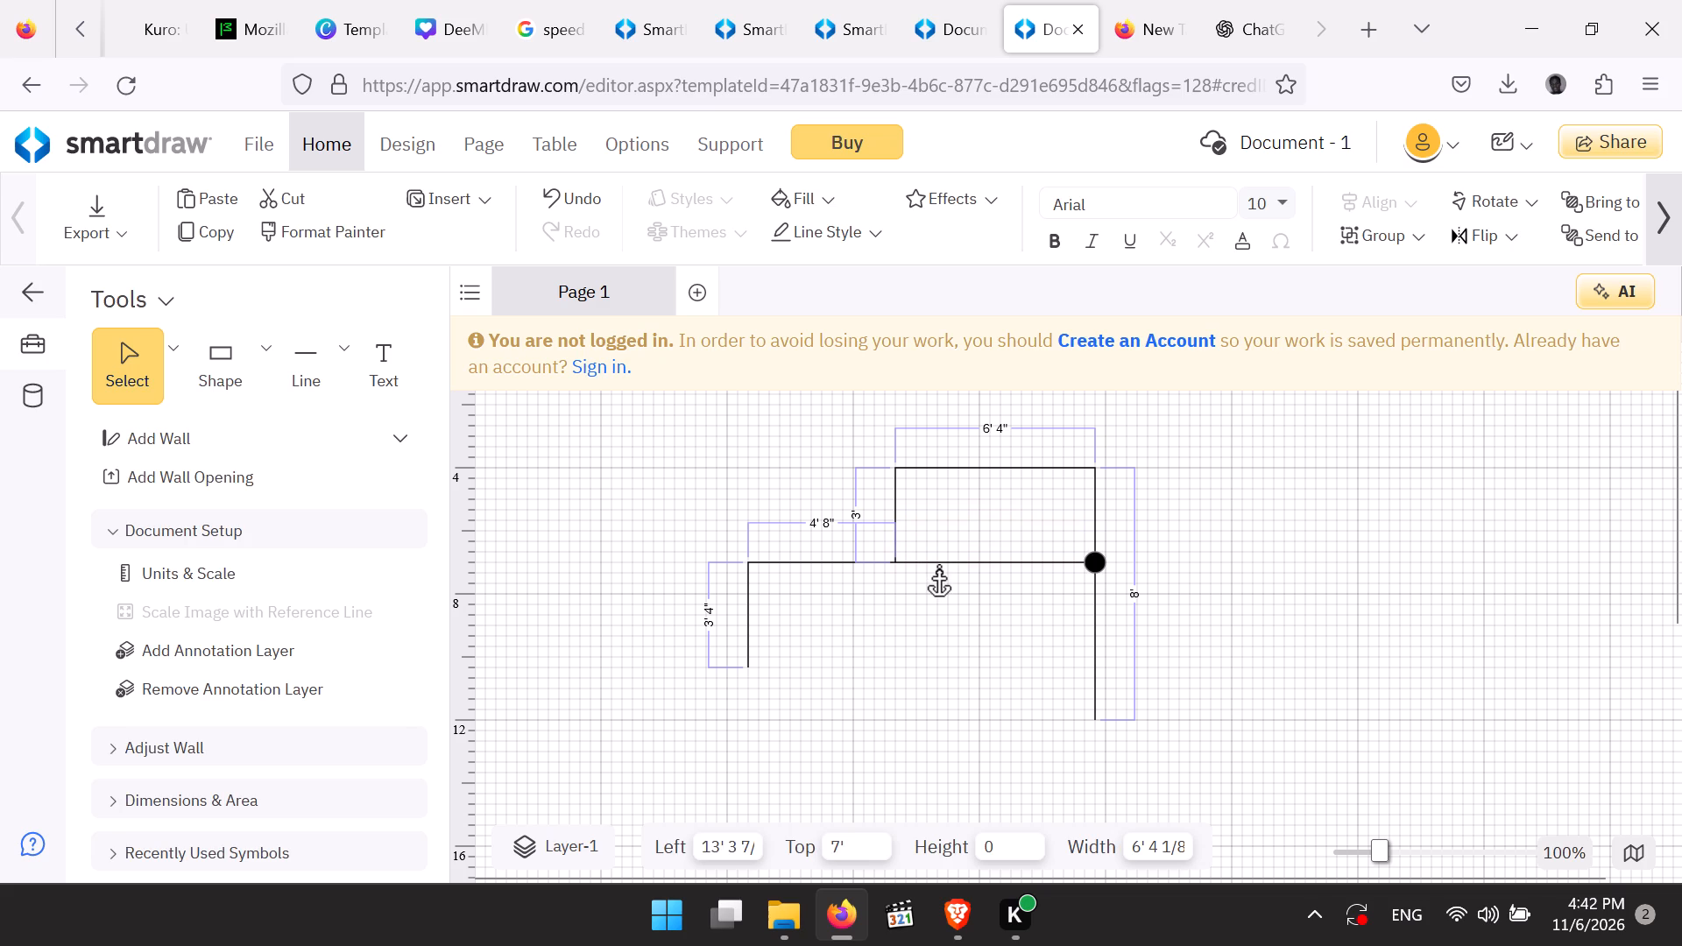
pyautogui.moveTo(938, 566); pyautogui.dragTo(943, 561)
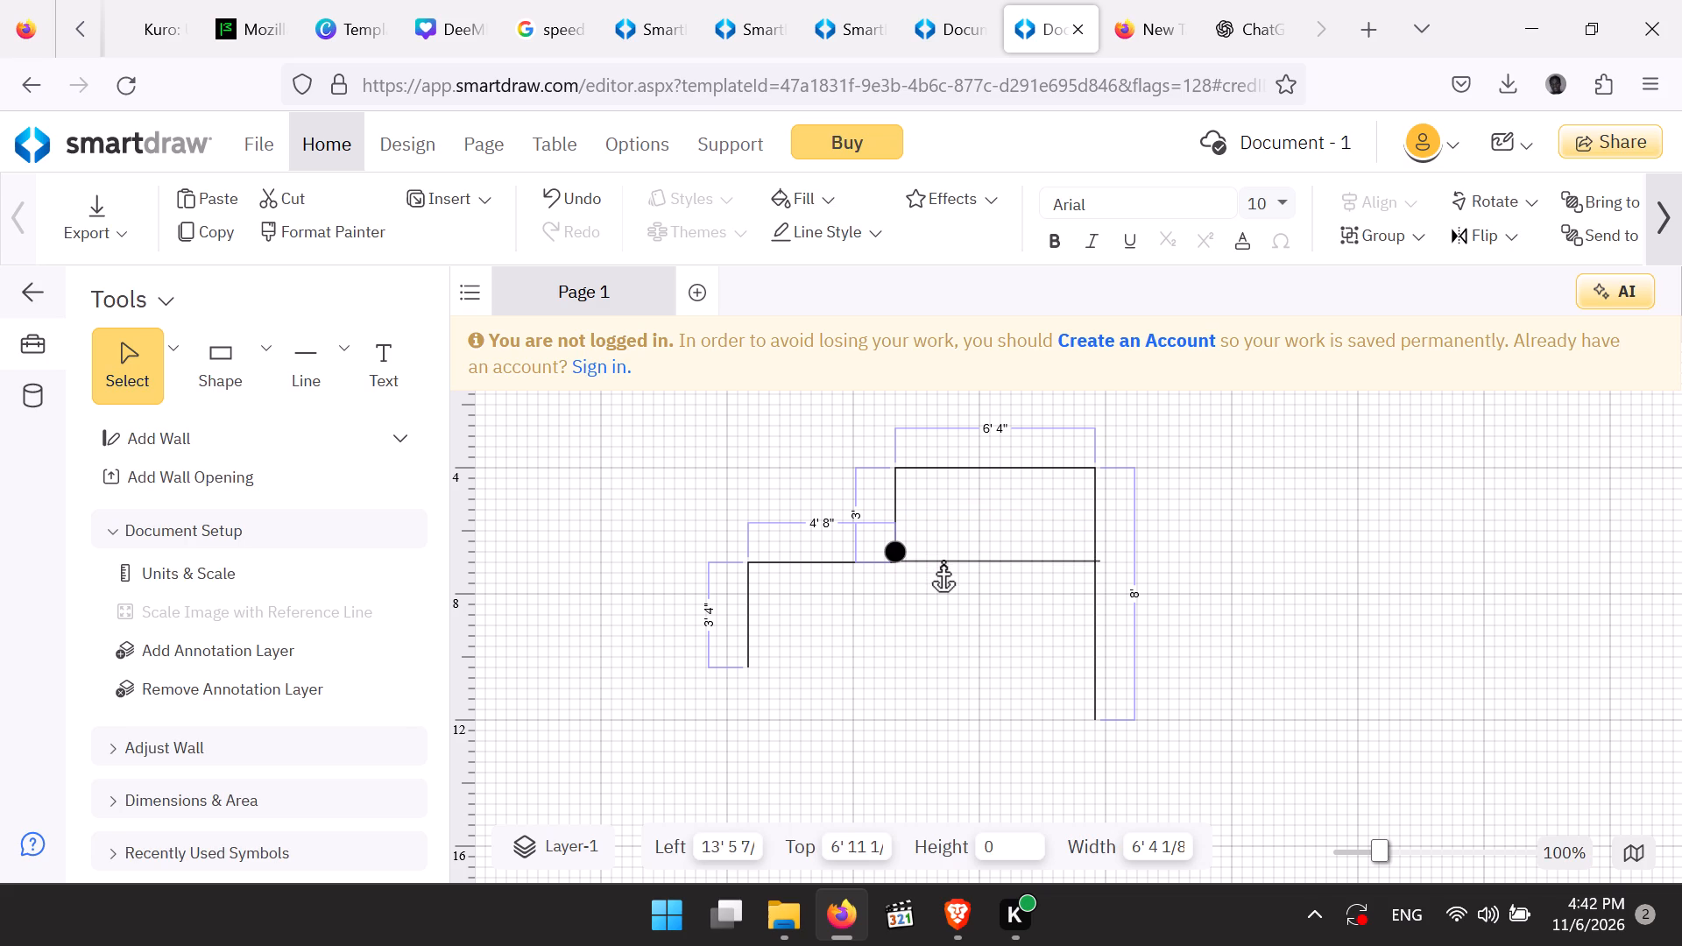
pyautogui.moveTo(943, 561); pyautogui.dragTo(944, 563)
pyautogui.click(944, 563)
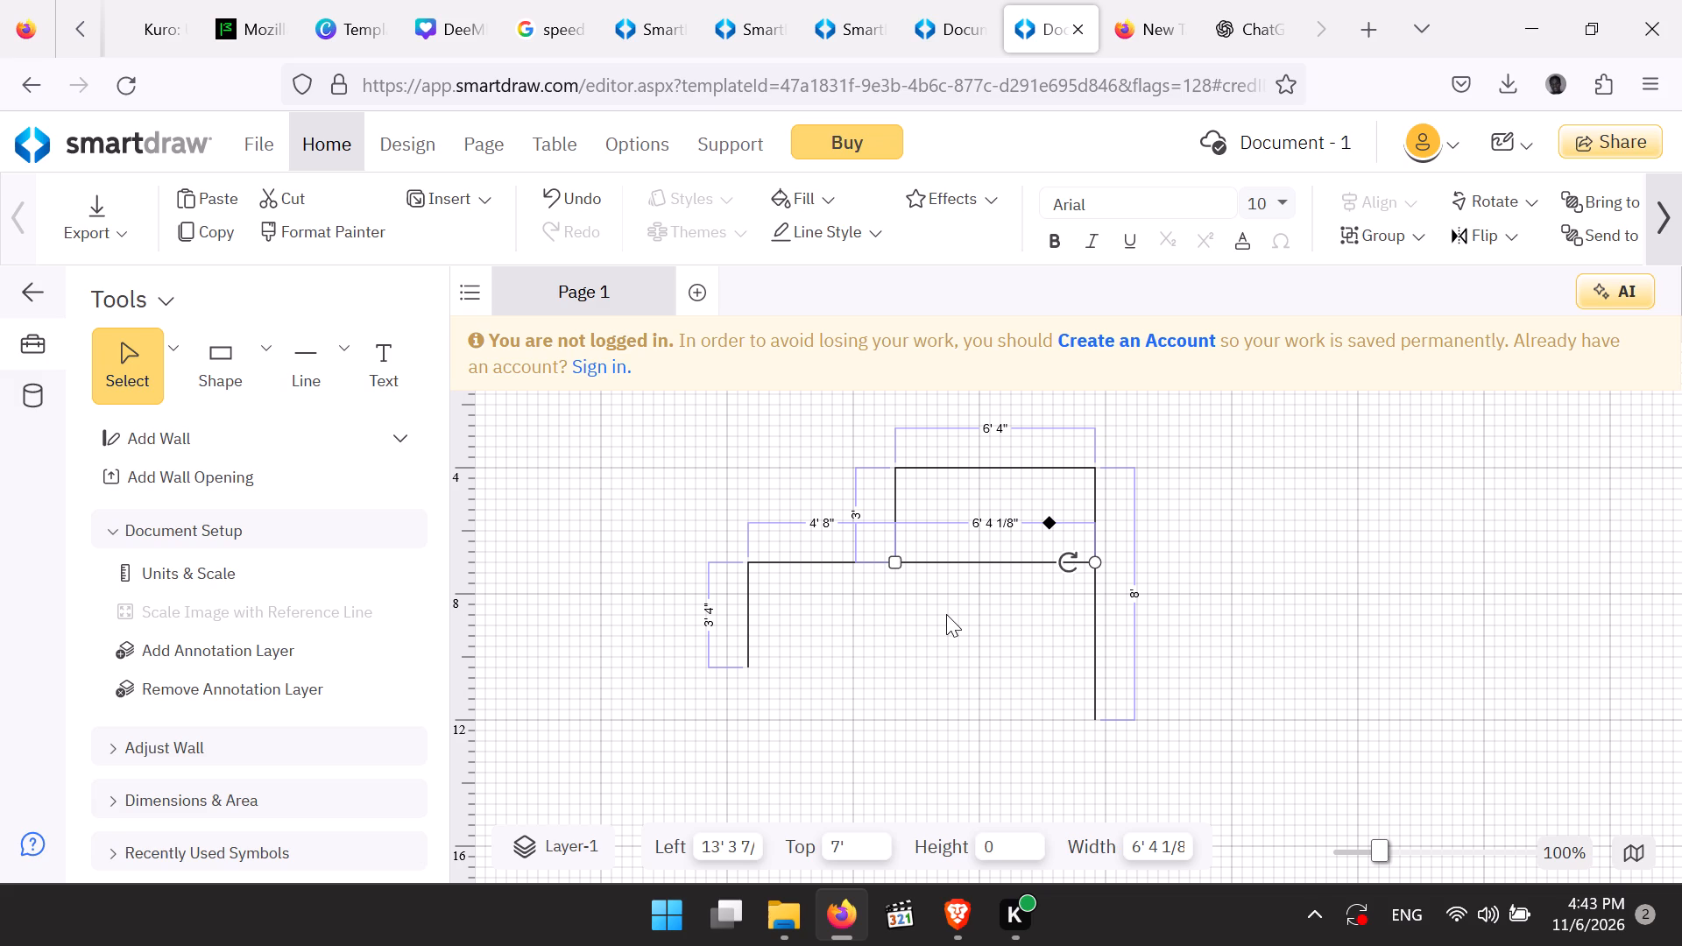
pyautogui.click(1241, 569)
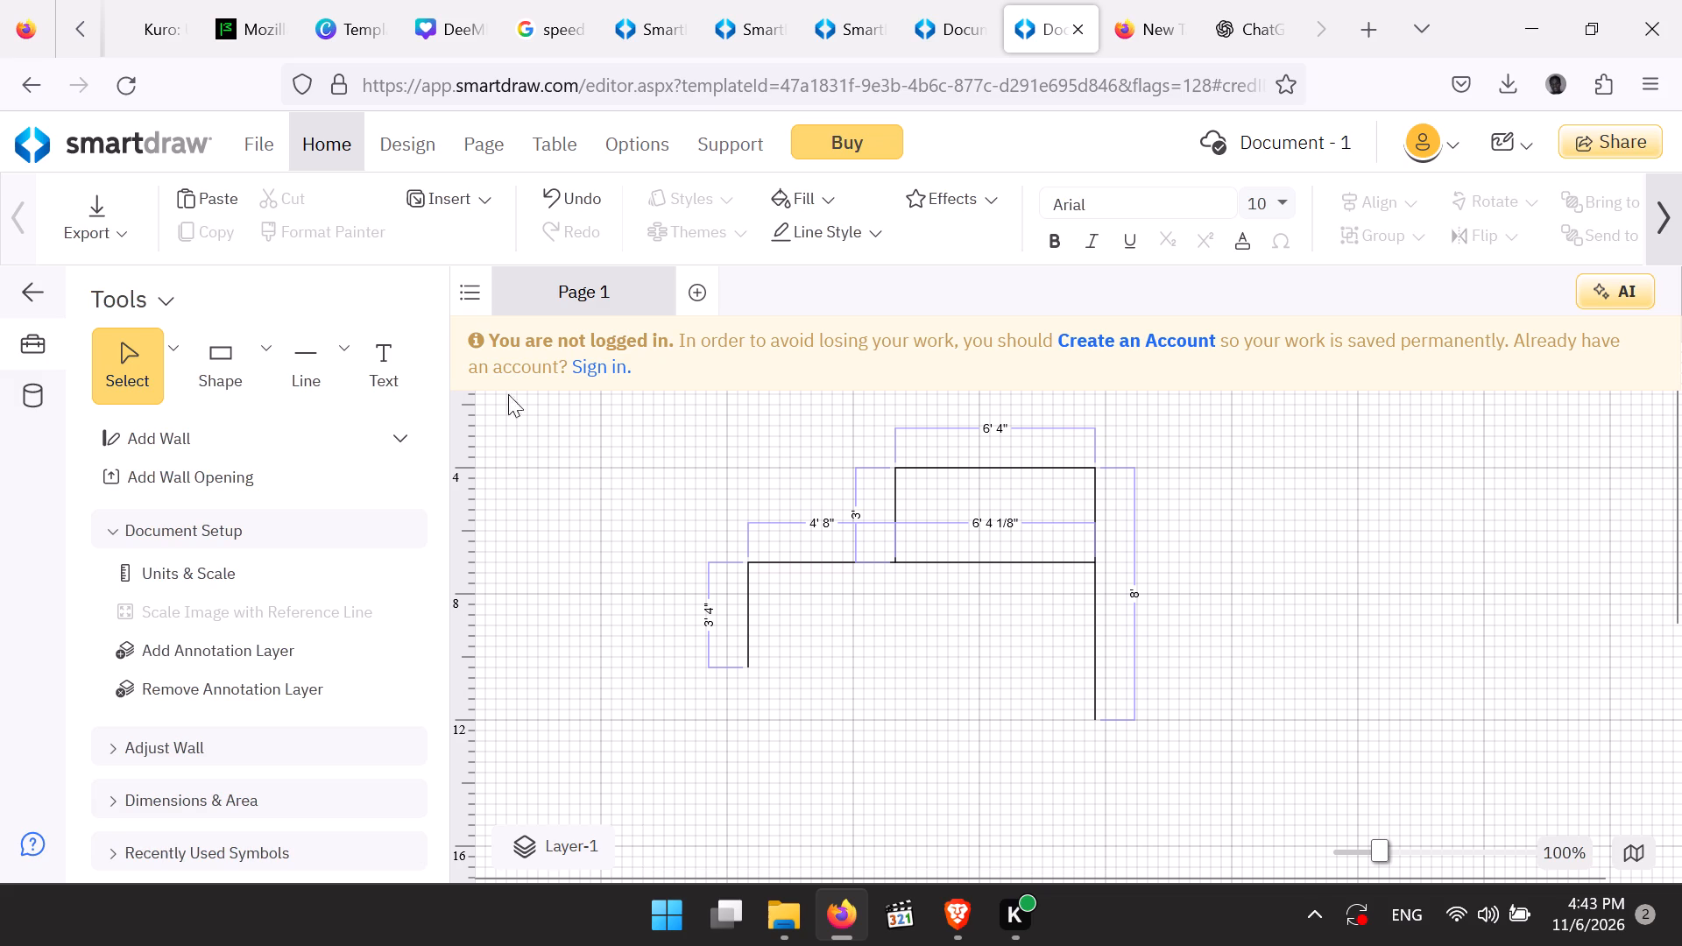
# Draw a vertical line about 3' long upward from the left end of the inner 4' 8" horizontal line.
pyautogui.click(319, 351)
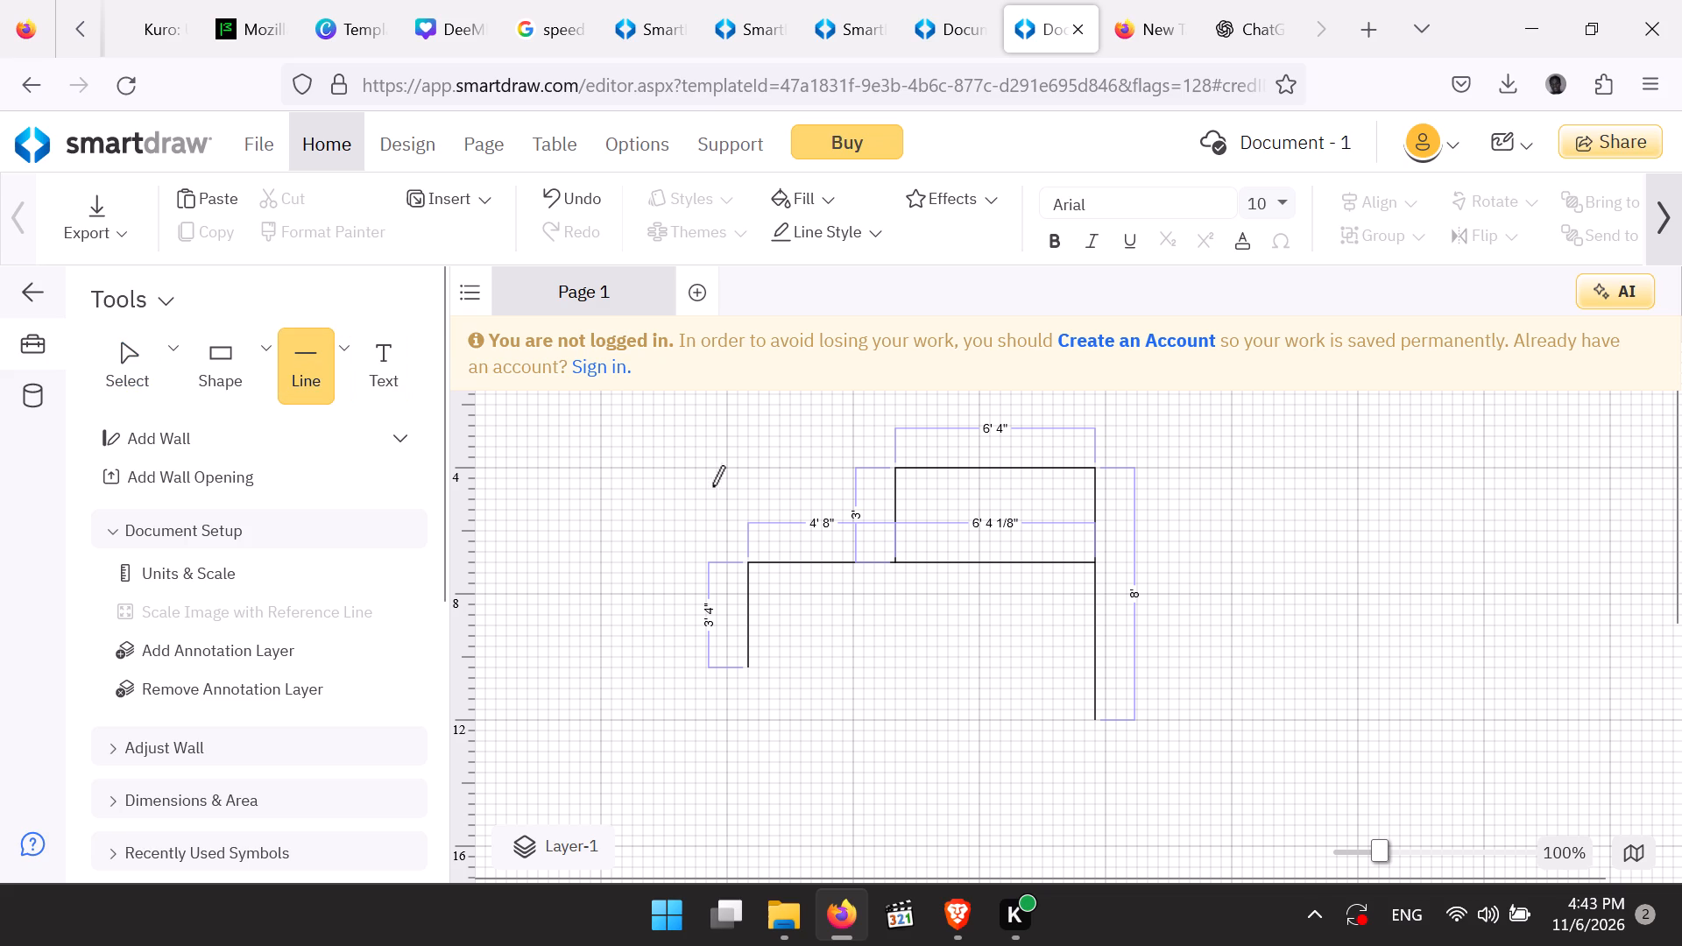
pyautogui.moveTo(751, 561); pyautogui.dragTo(739, 484)
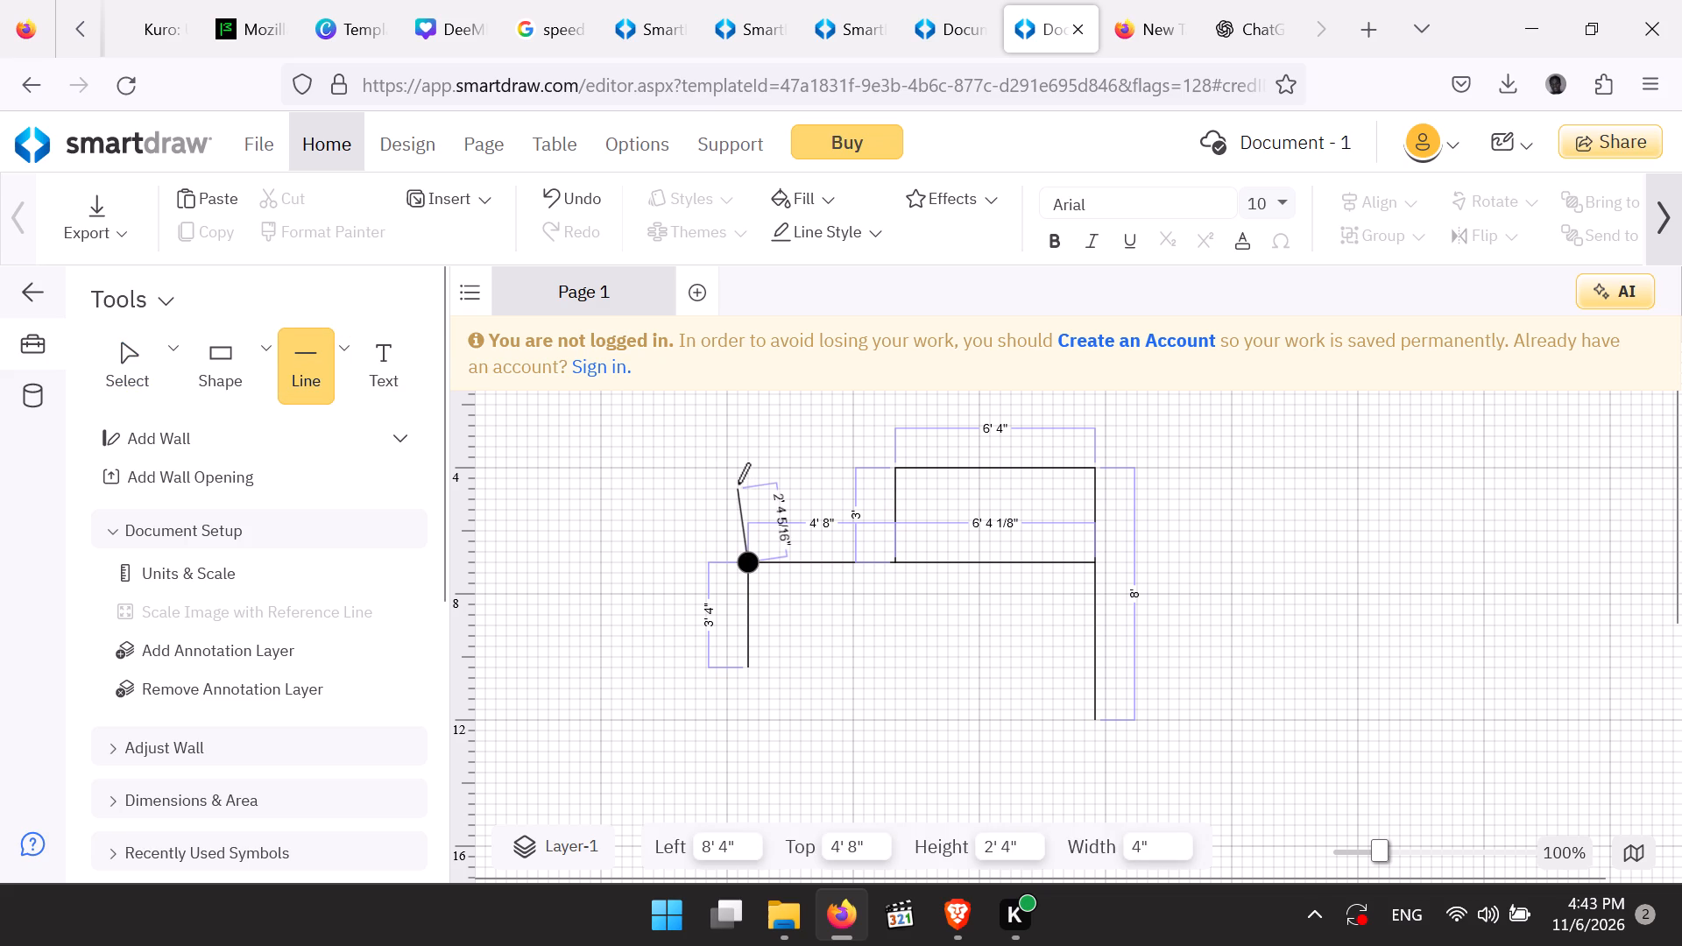
pyautogui.moveTo(739, 484); pyautogui.dragTo(743, 469)
pyautogui.click(743, 469)
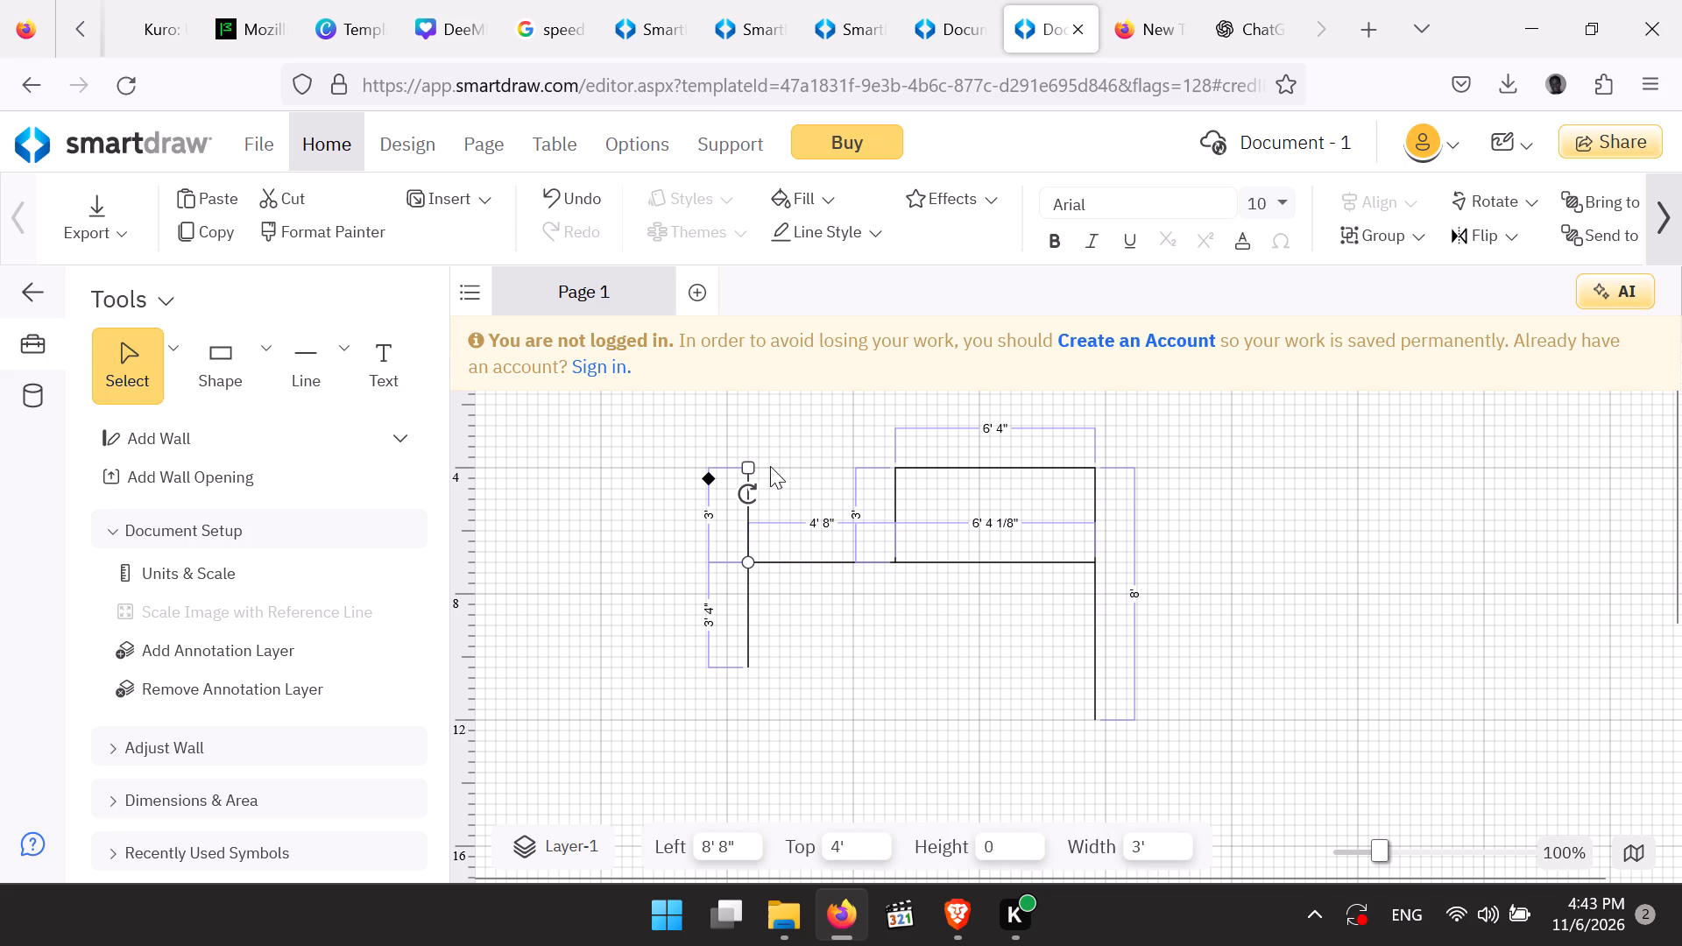
# Draw a horizontal line about 4' 8" long from the top of the new 3' line to the left end of the top 6' 4" line.
pyautogui.click(302, 337)
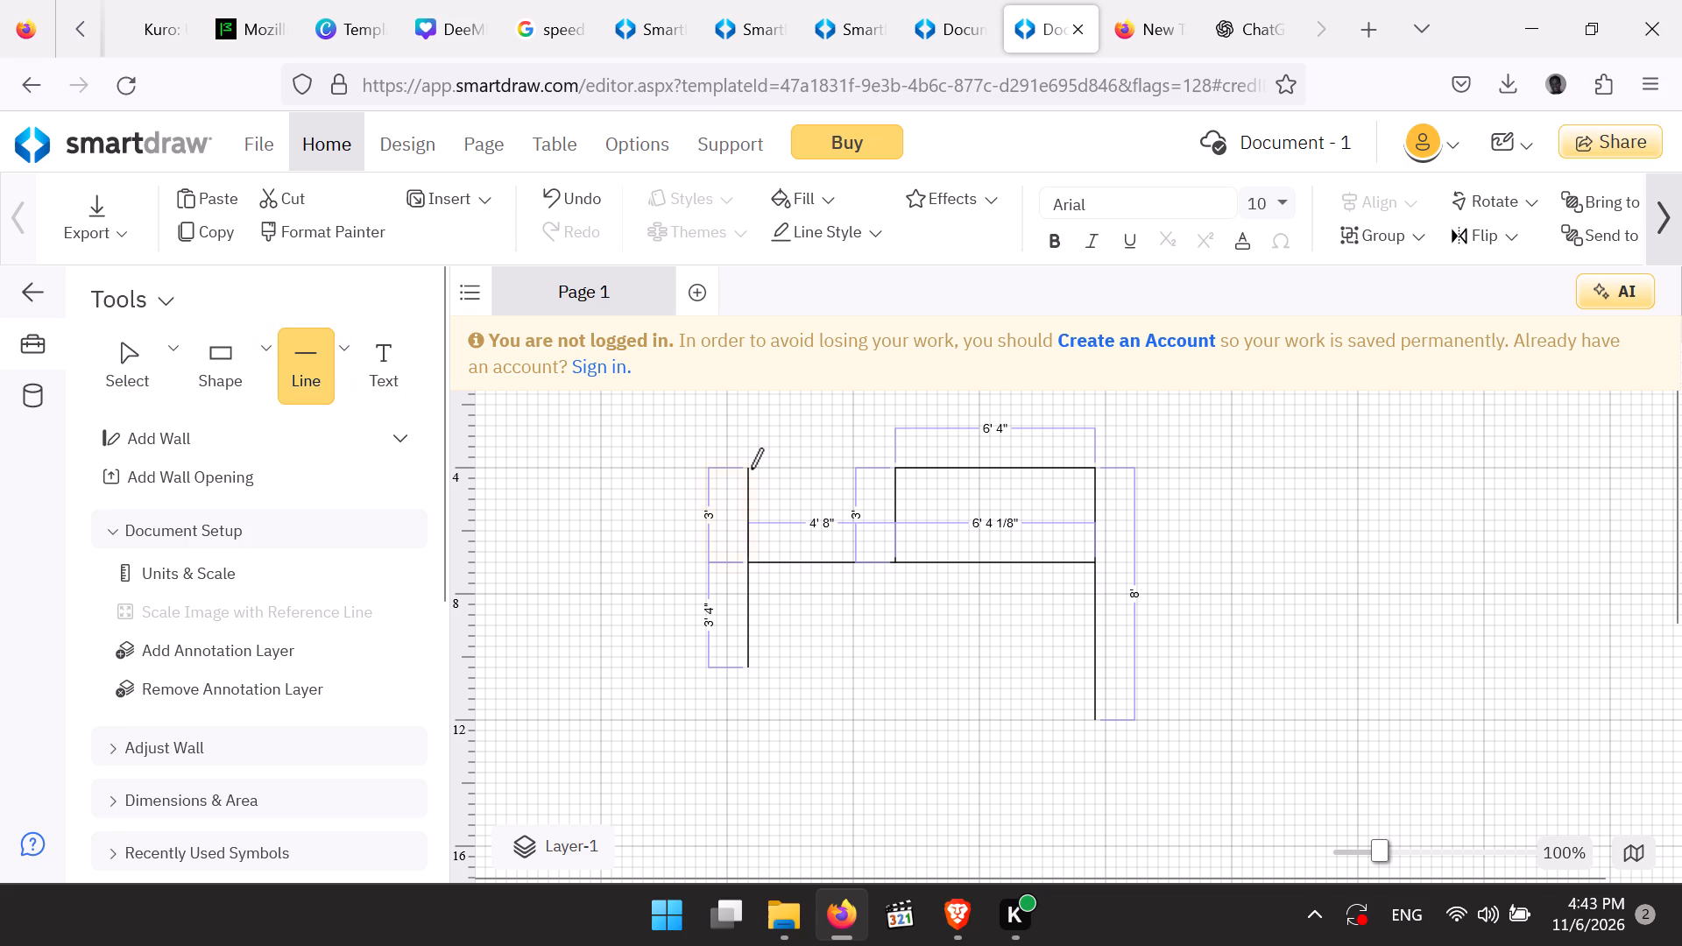
pyautogui.moveTo(752, 469); pyautogui.dragTo(904, 467)
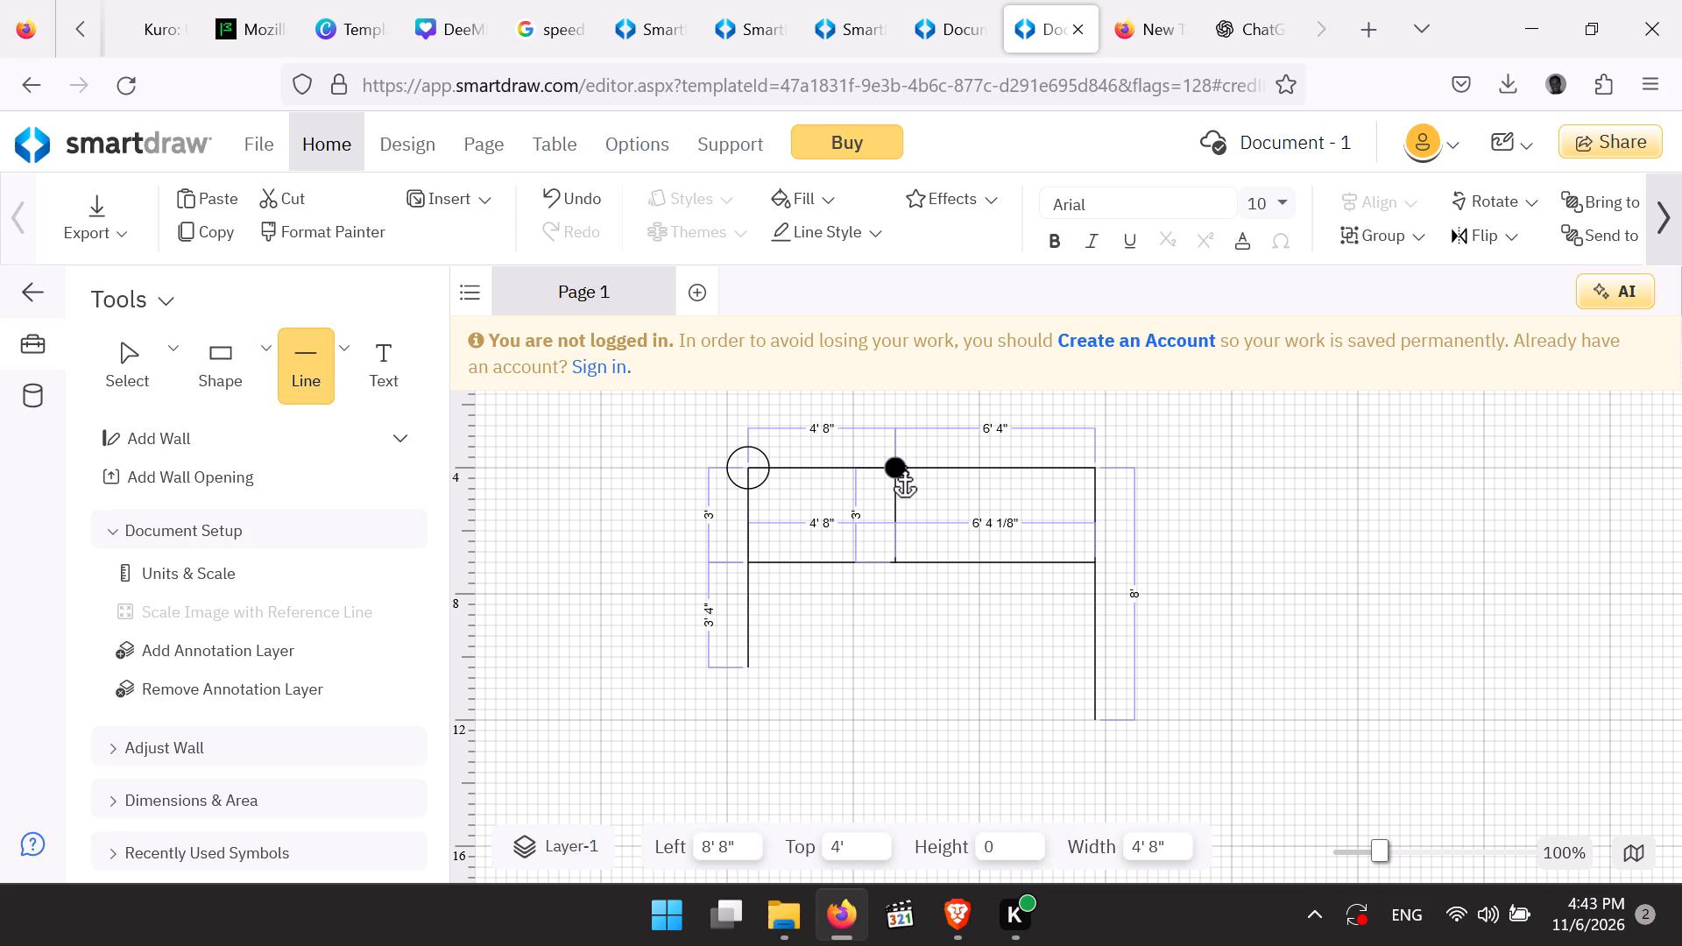
pyautogui.moveTo(904, 467); pyautogui.dragTo(892, 463)
pyautogui.click(892, 463)
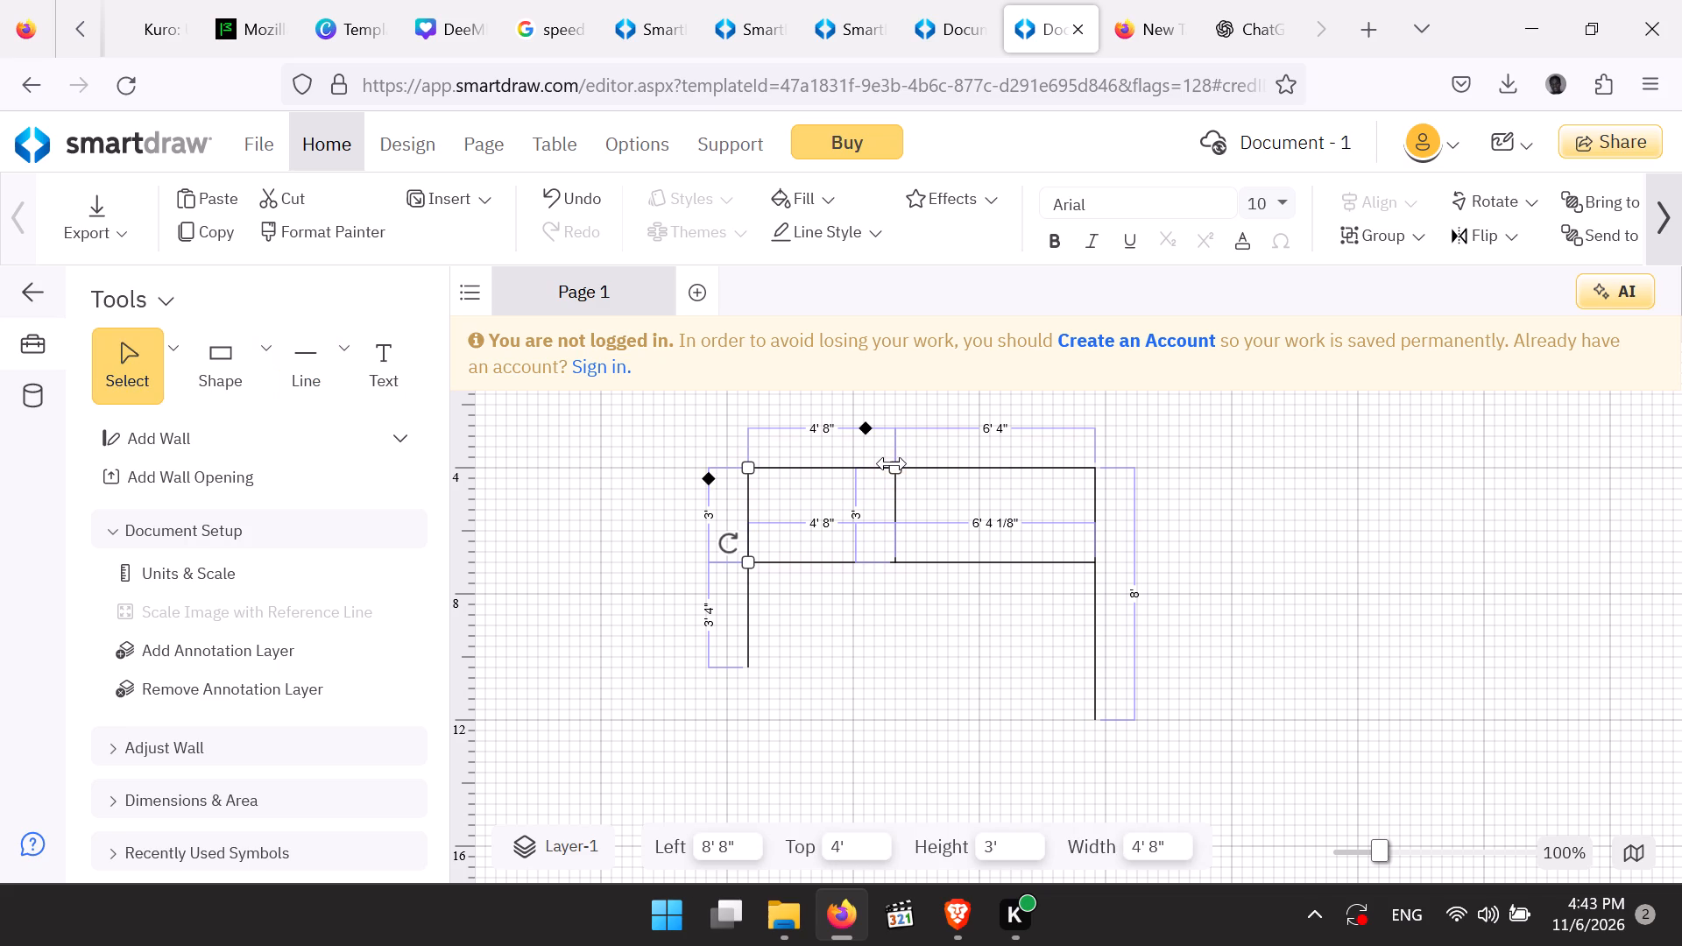
pyautogui.click(874, 661)
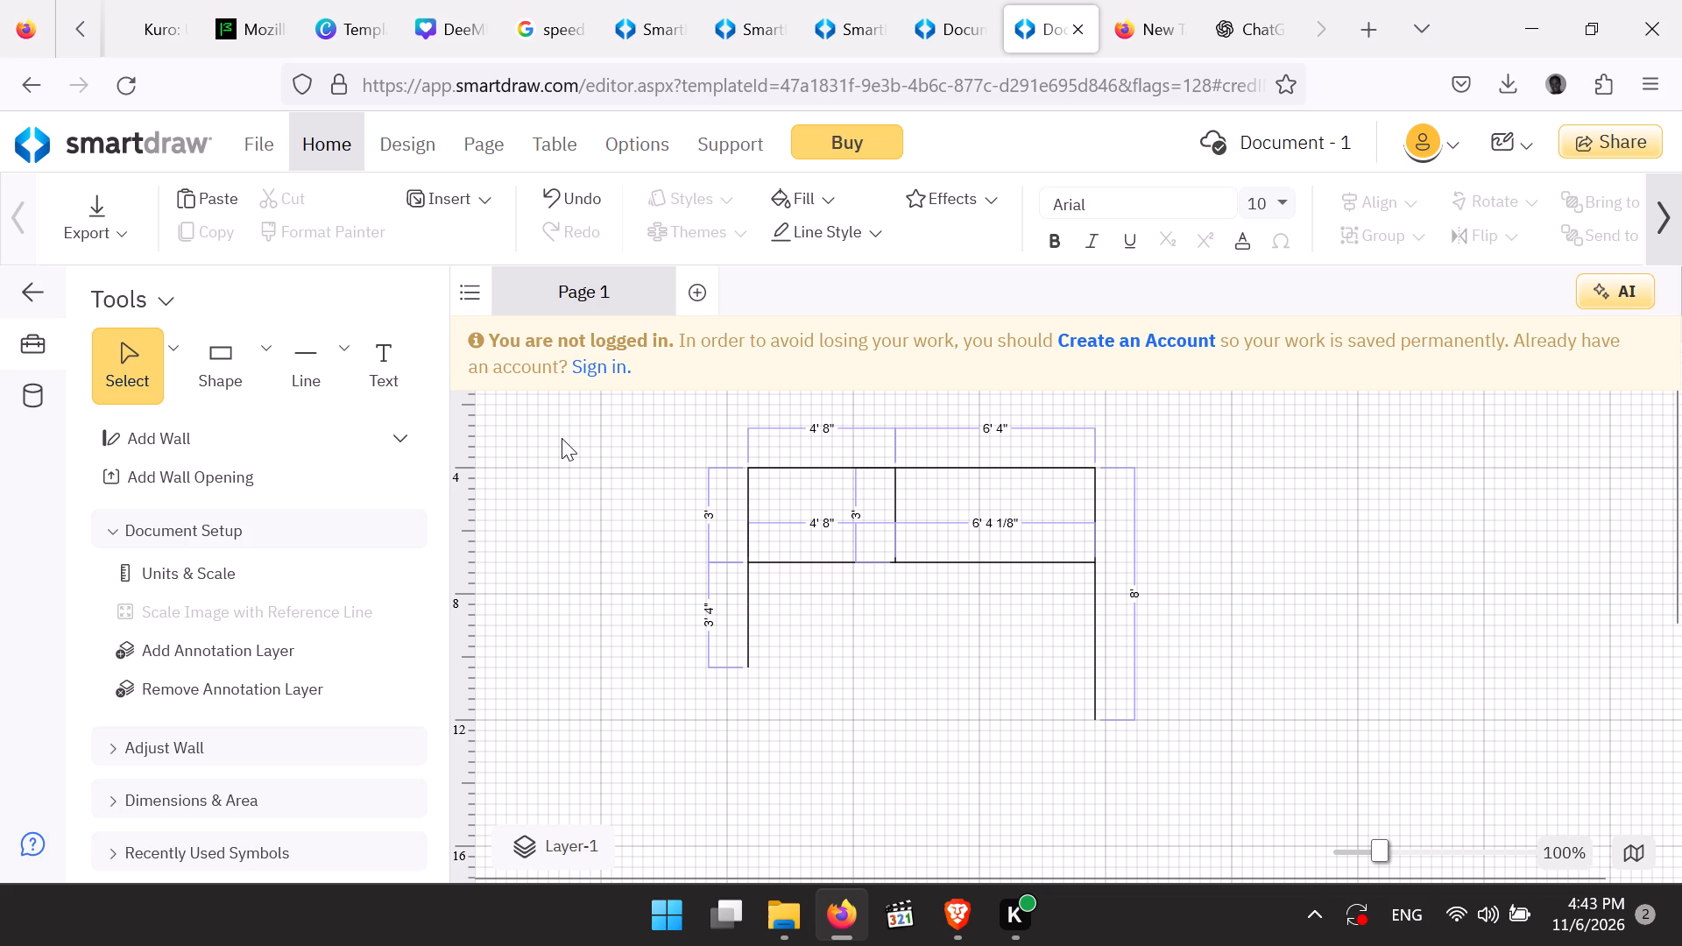
# Draw a vertical line about 5' long downward from the junction of the inner horizontal lines and the 3' divider.
pyautogui.click(307, 348)
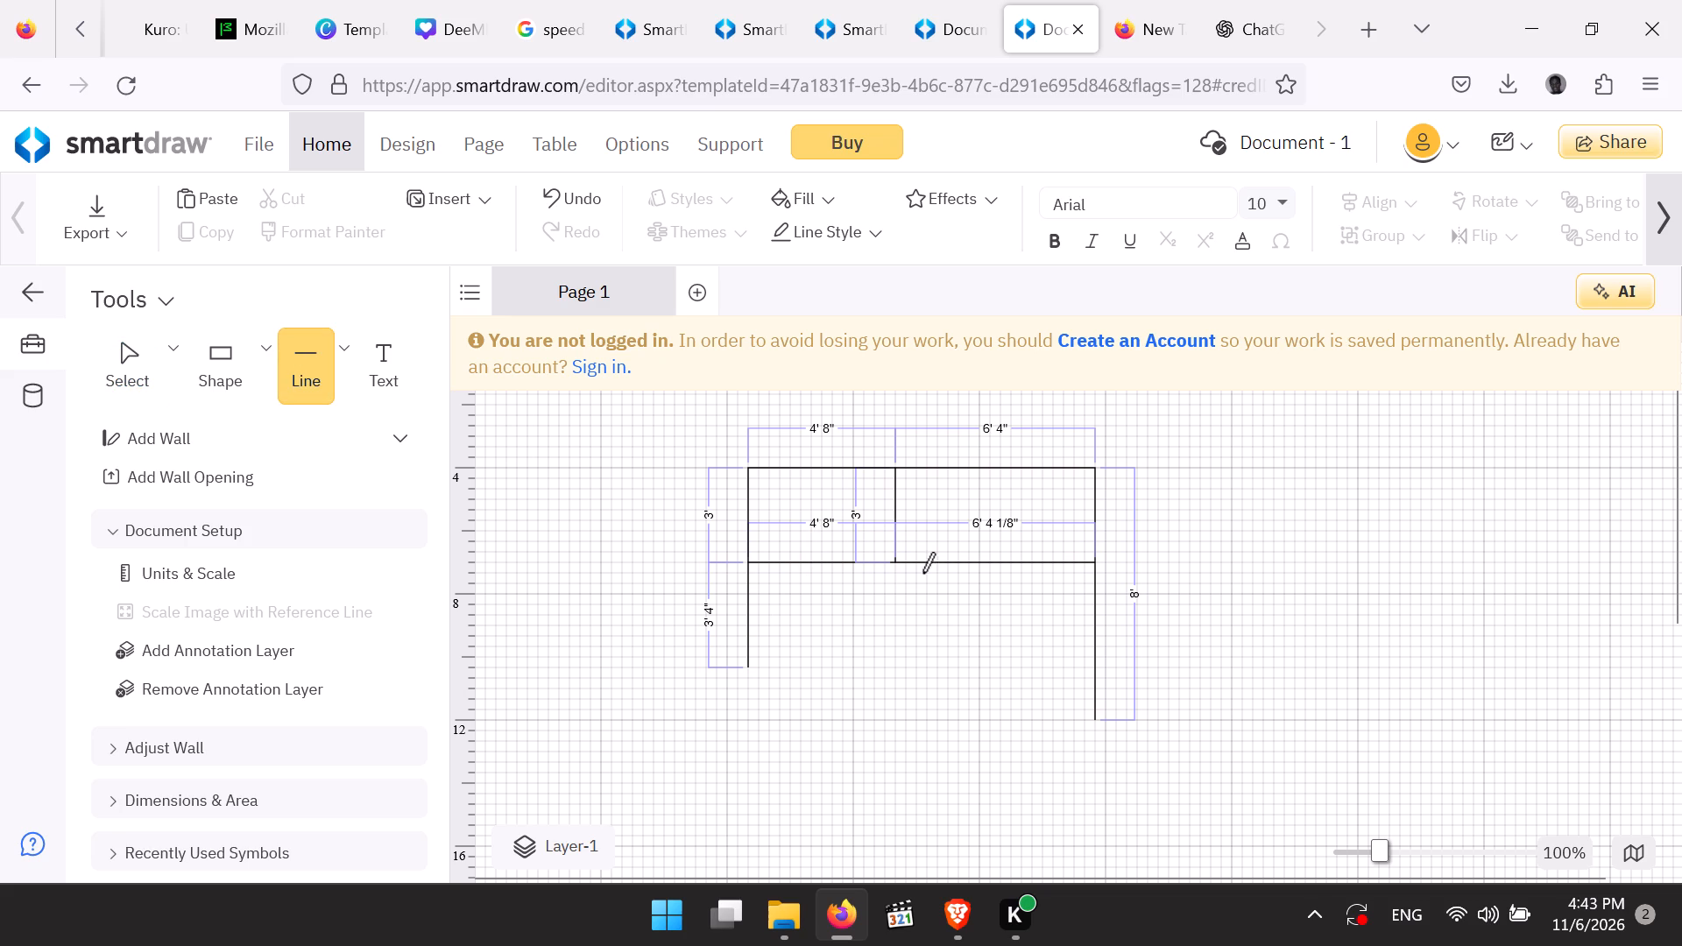
pyautogui.moveTo(894, 561); pyautogui.dragTo(894, 688)
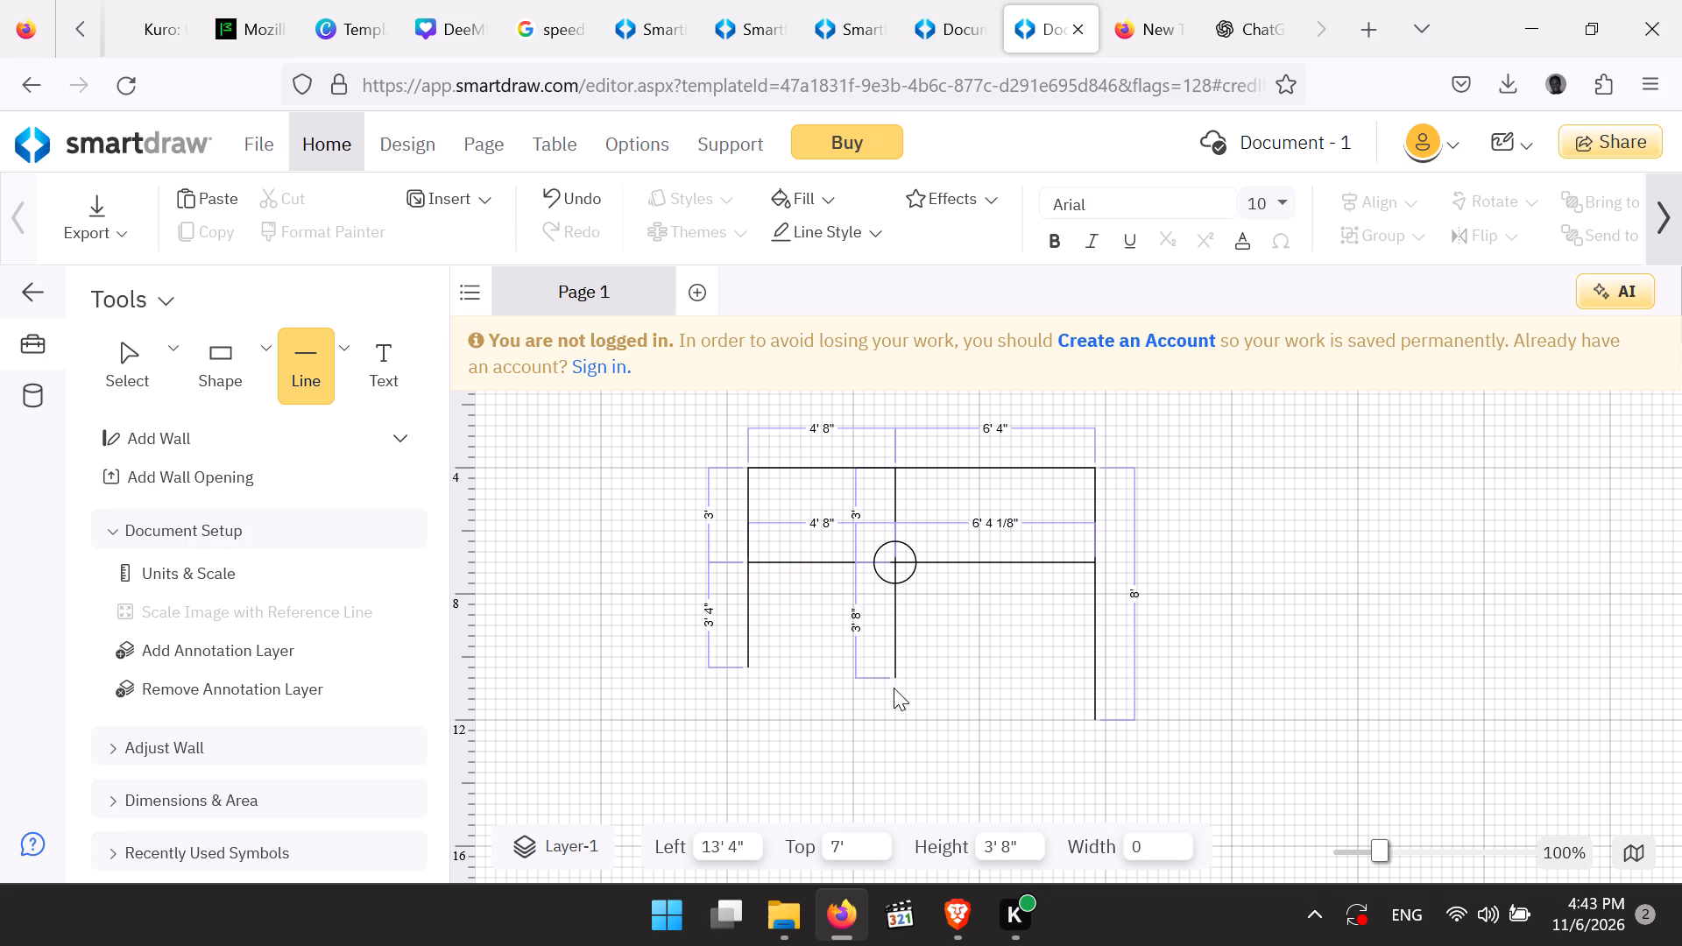
pyautogui.moveTo(894, 688); pyautogui.dragTo(894, 709)
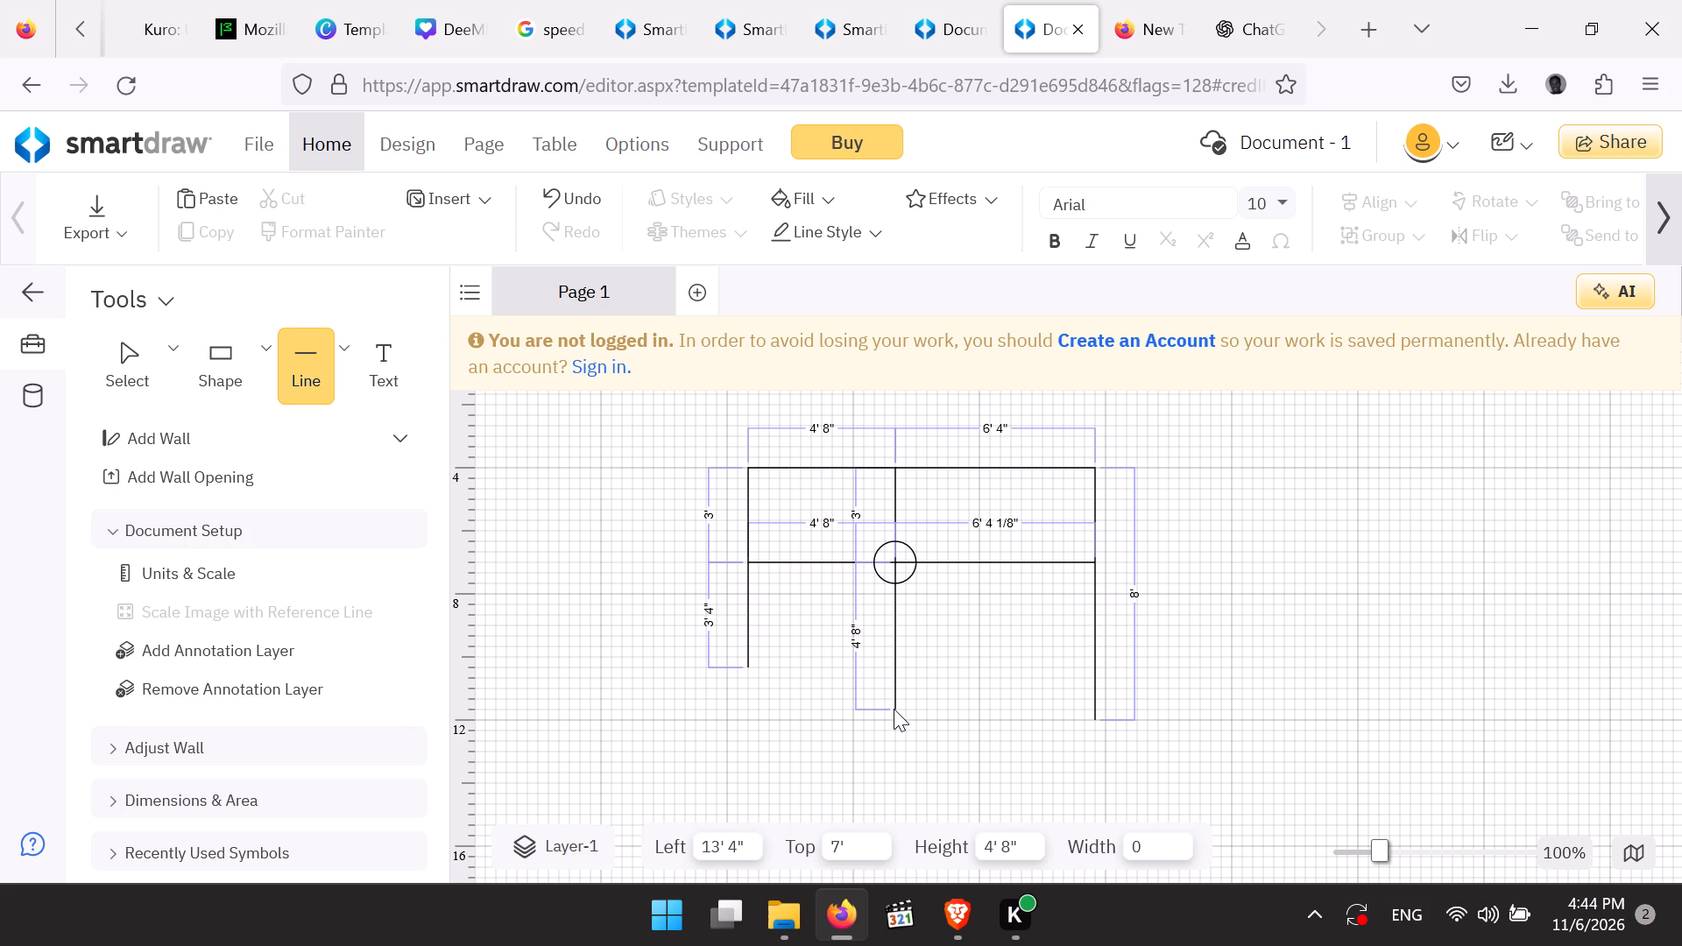
pyautogui.moveTo(894, 709); pyautogui.dragTo(894, 714)
pyautogui.click(894, 714)
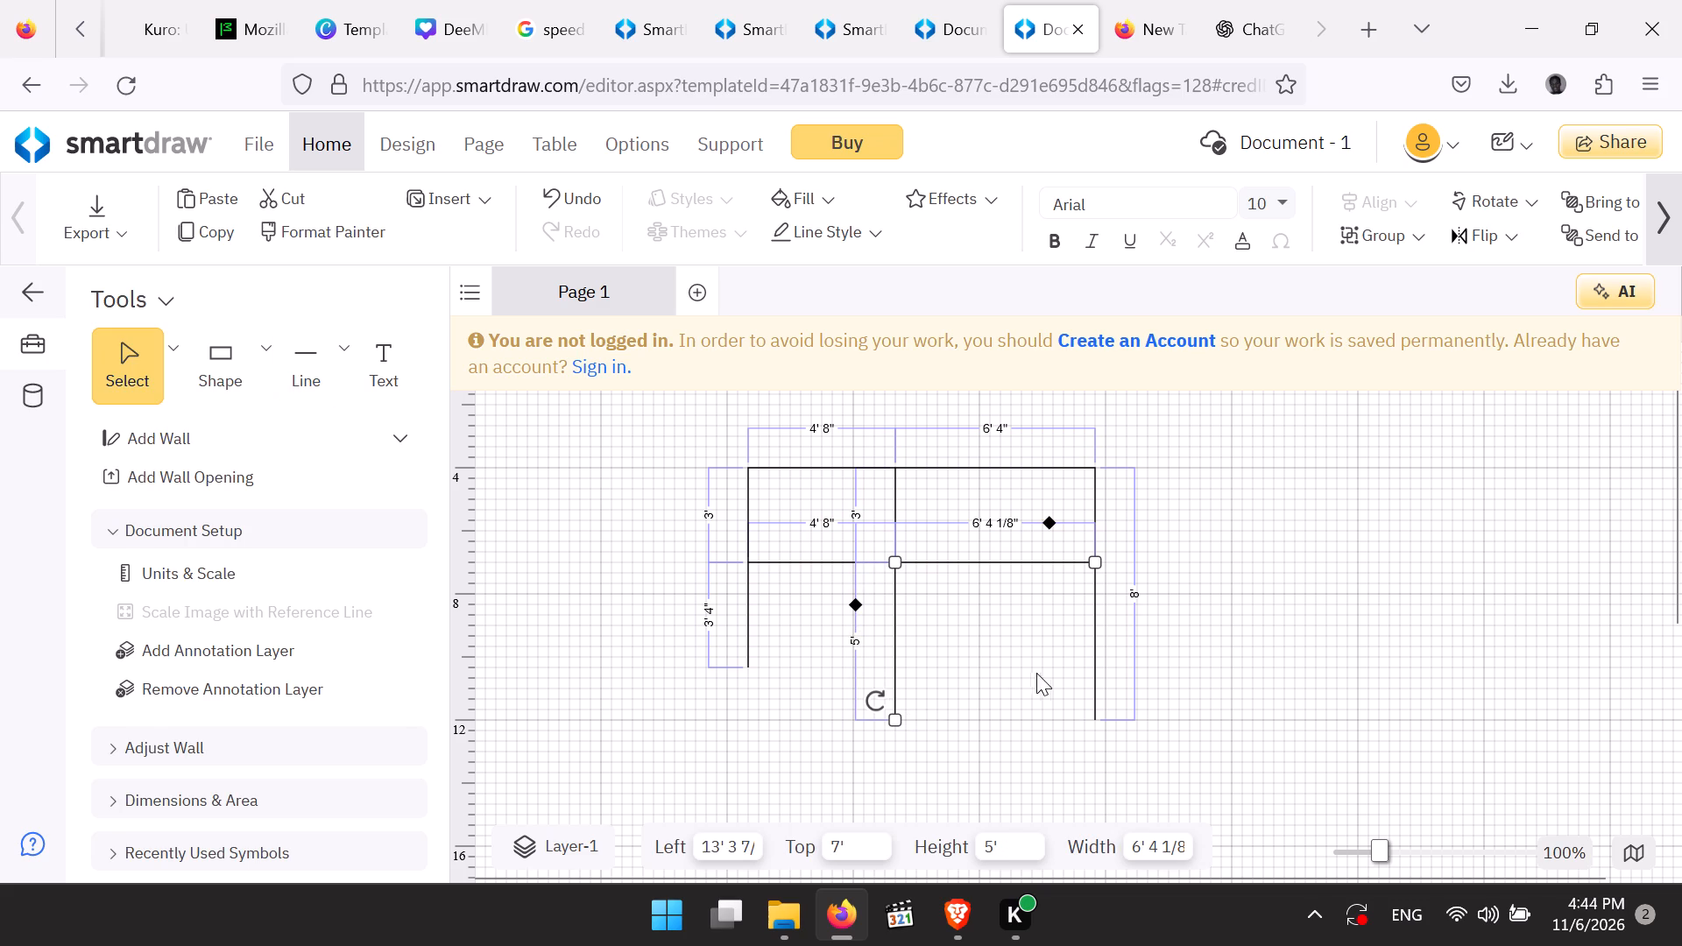
# Draw a horizontal line about 6' 4" long from the bottom of the 5' line to the bottom of the 8' line.
pyautogui.click(306, 357)
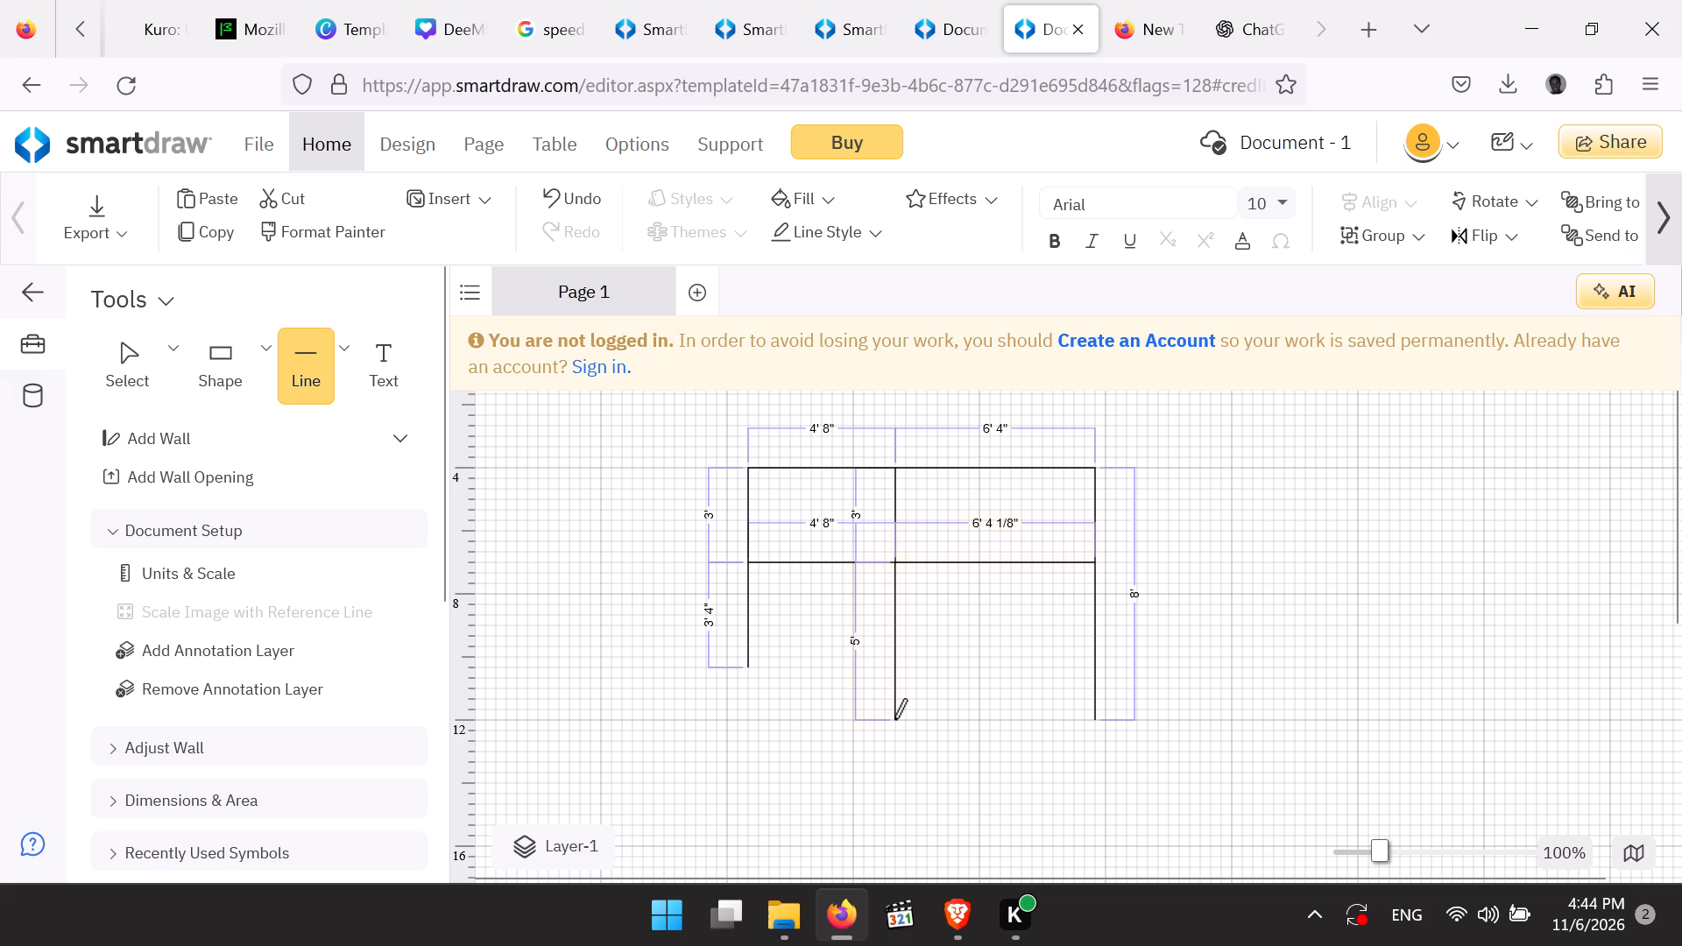
pyautogui.moveTo(895, 719); pyautogui.dragTo(1079, 717)
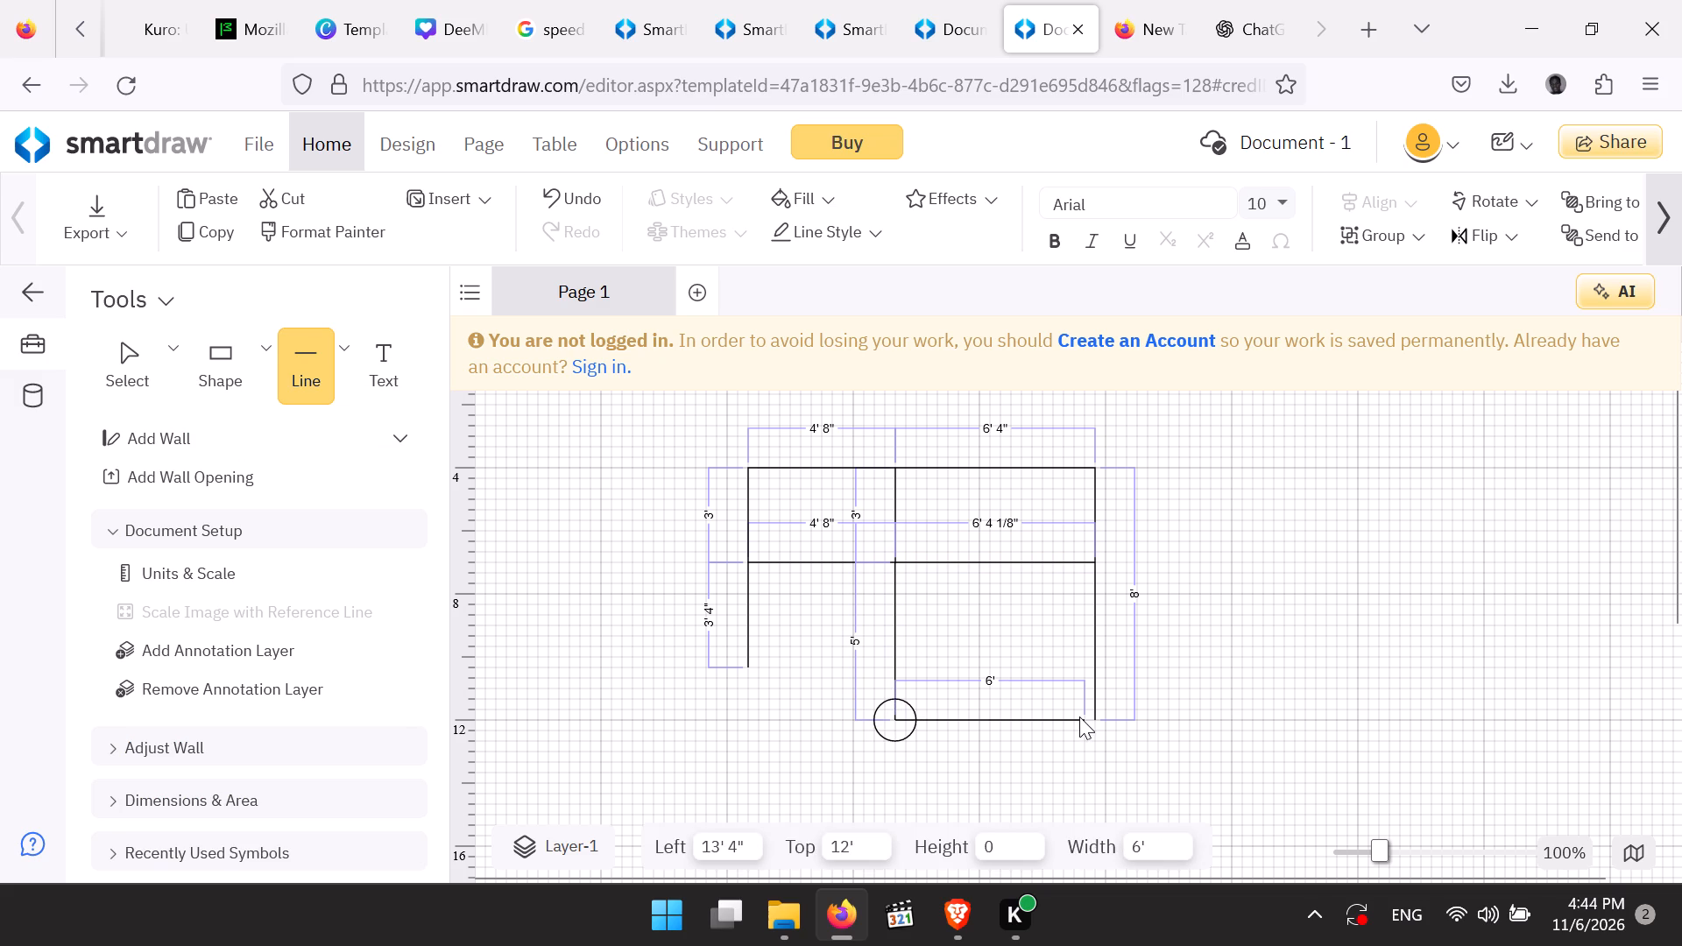
pyautogui.moveTo(1079, 717); pyautogui.dragTo(1091, 717)
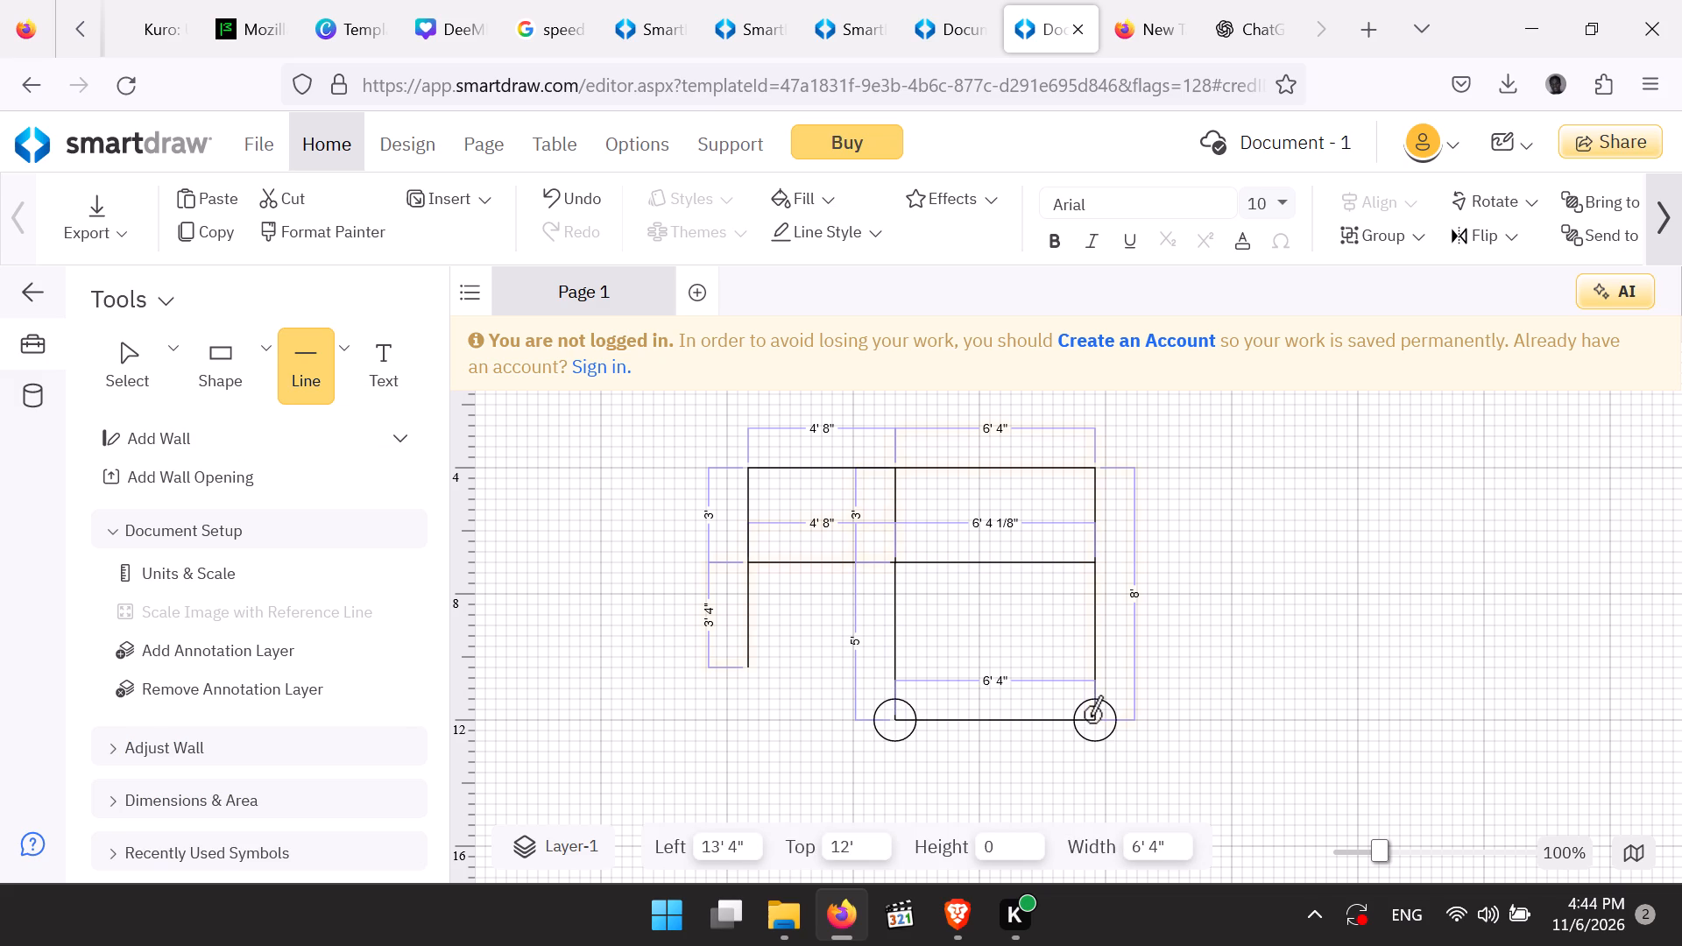
pyautogui.click(1091, 717)
pyautogui.click(1261, 611)
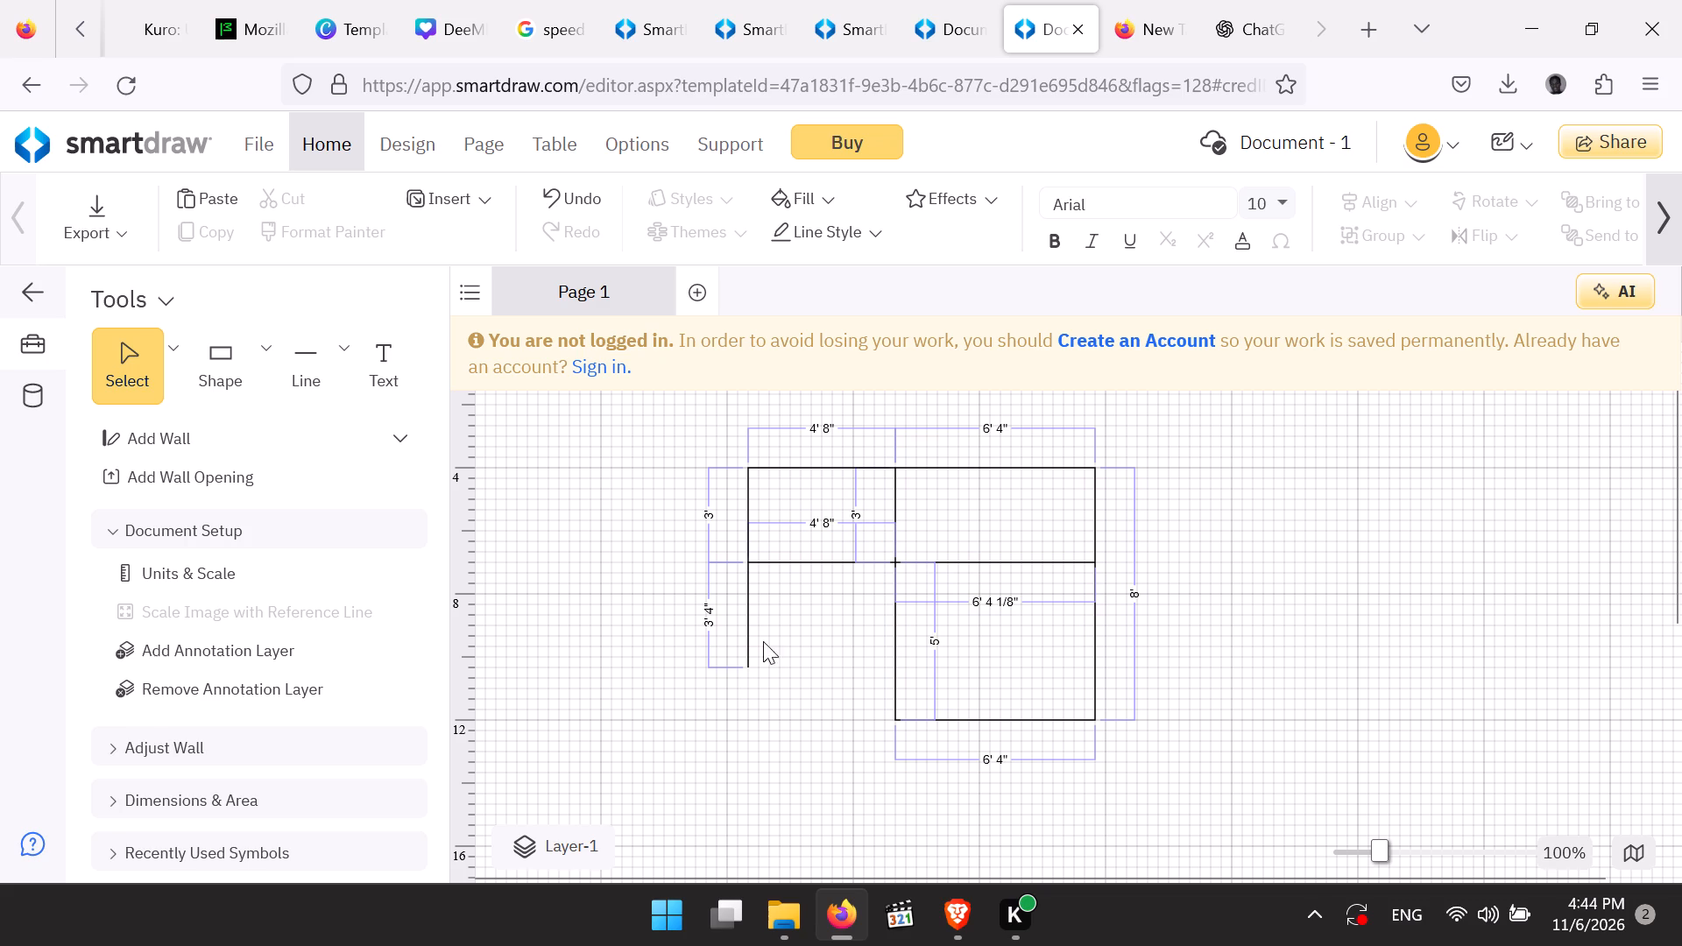
# Draw a horizontal line about 4' 8" long from the bottom of the 3' 4" line to the 5' vertical line.
pyautogui.click(314, 378)
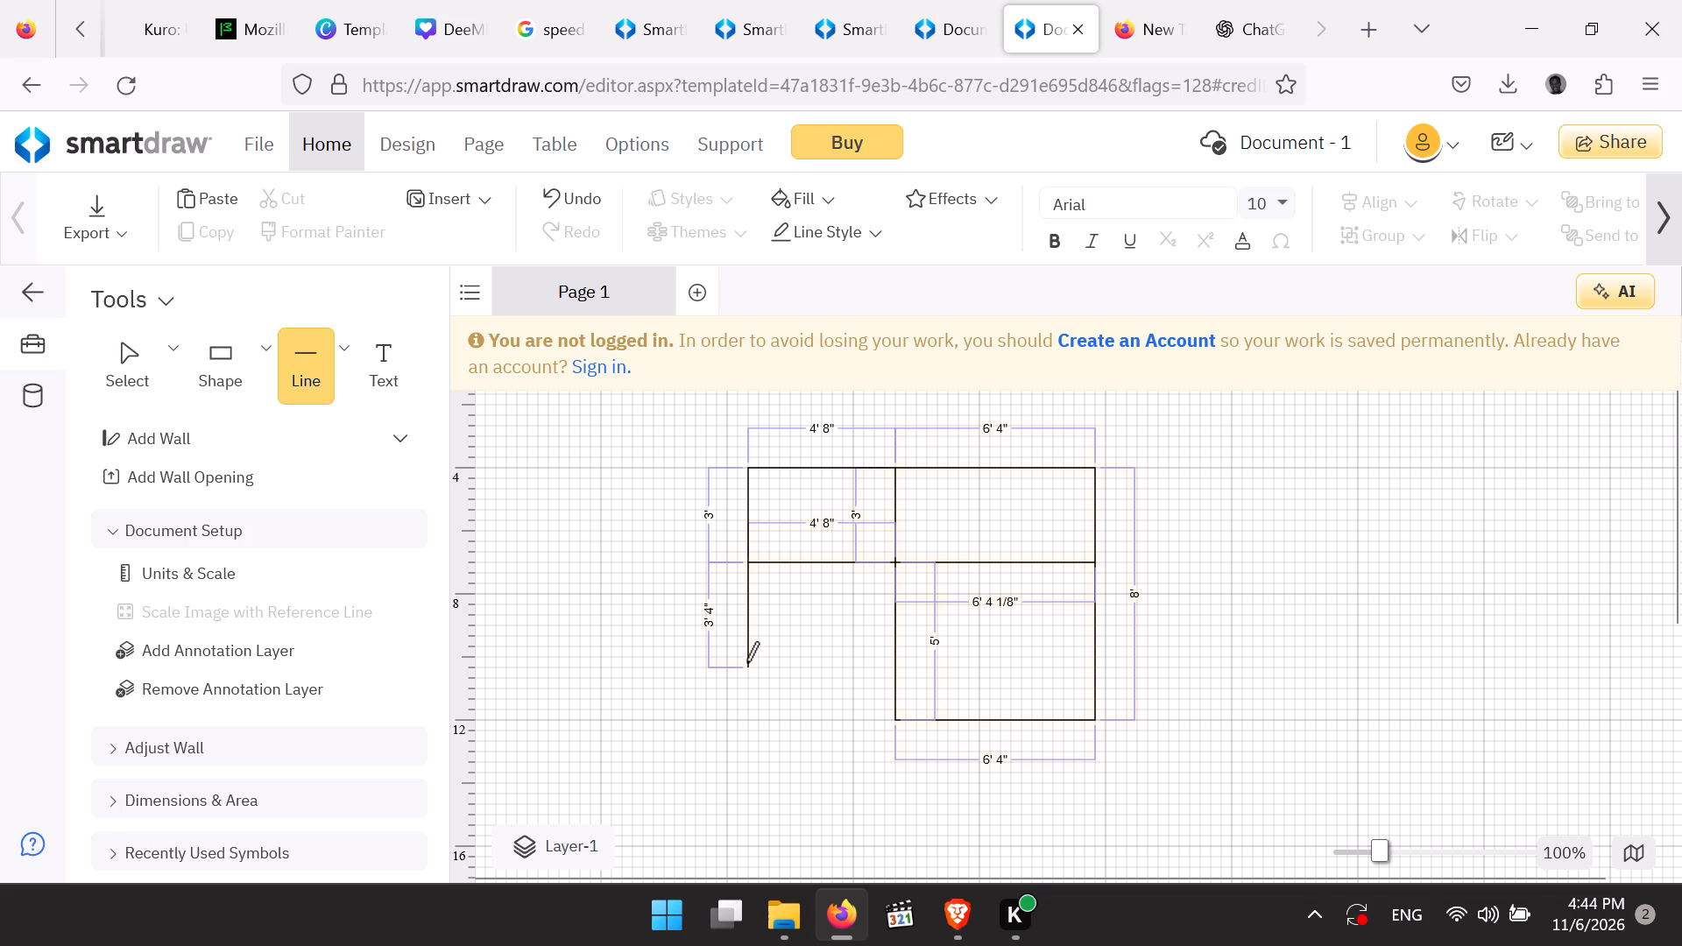
pyautogui.moveTo(750, 667); pyautogui.dragTo(870, 664)
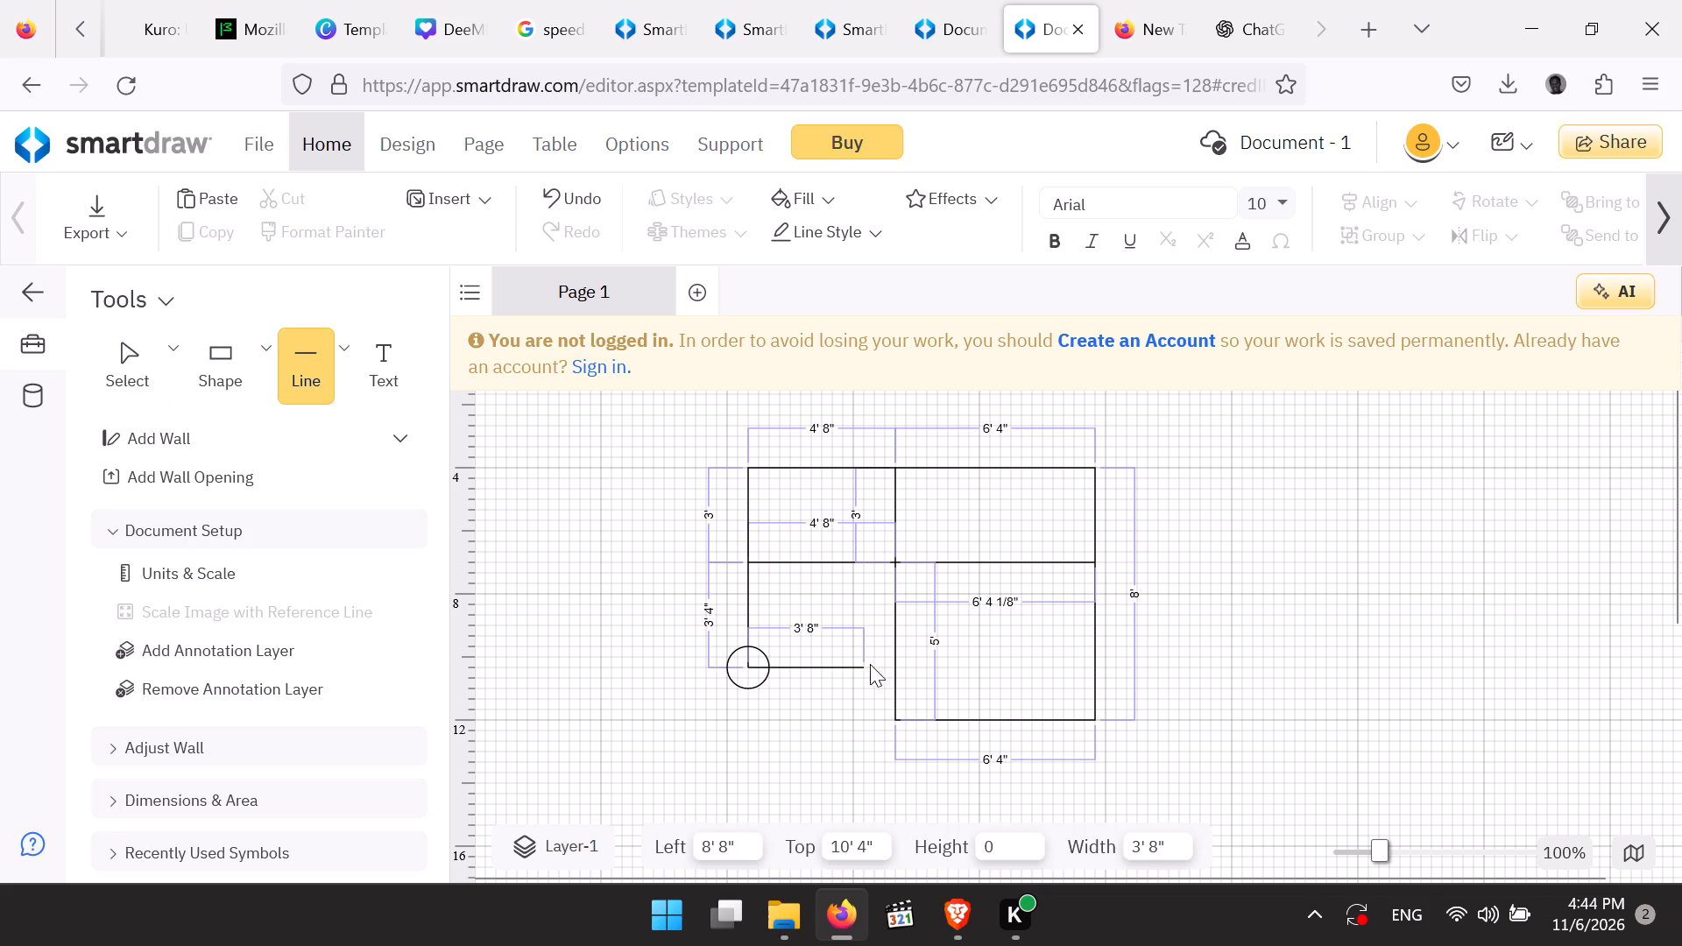
pyautogui.moveTo(870, 664); pyautogui.dragTo(898, 664)
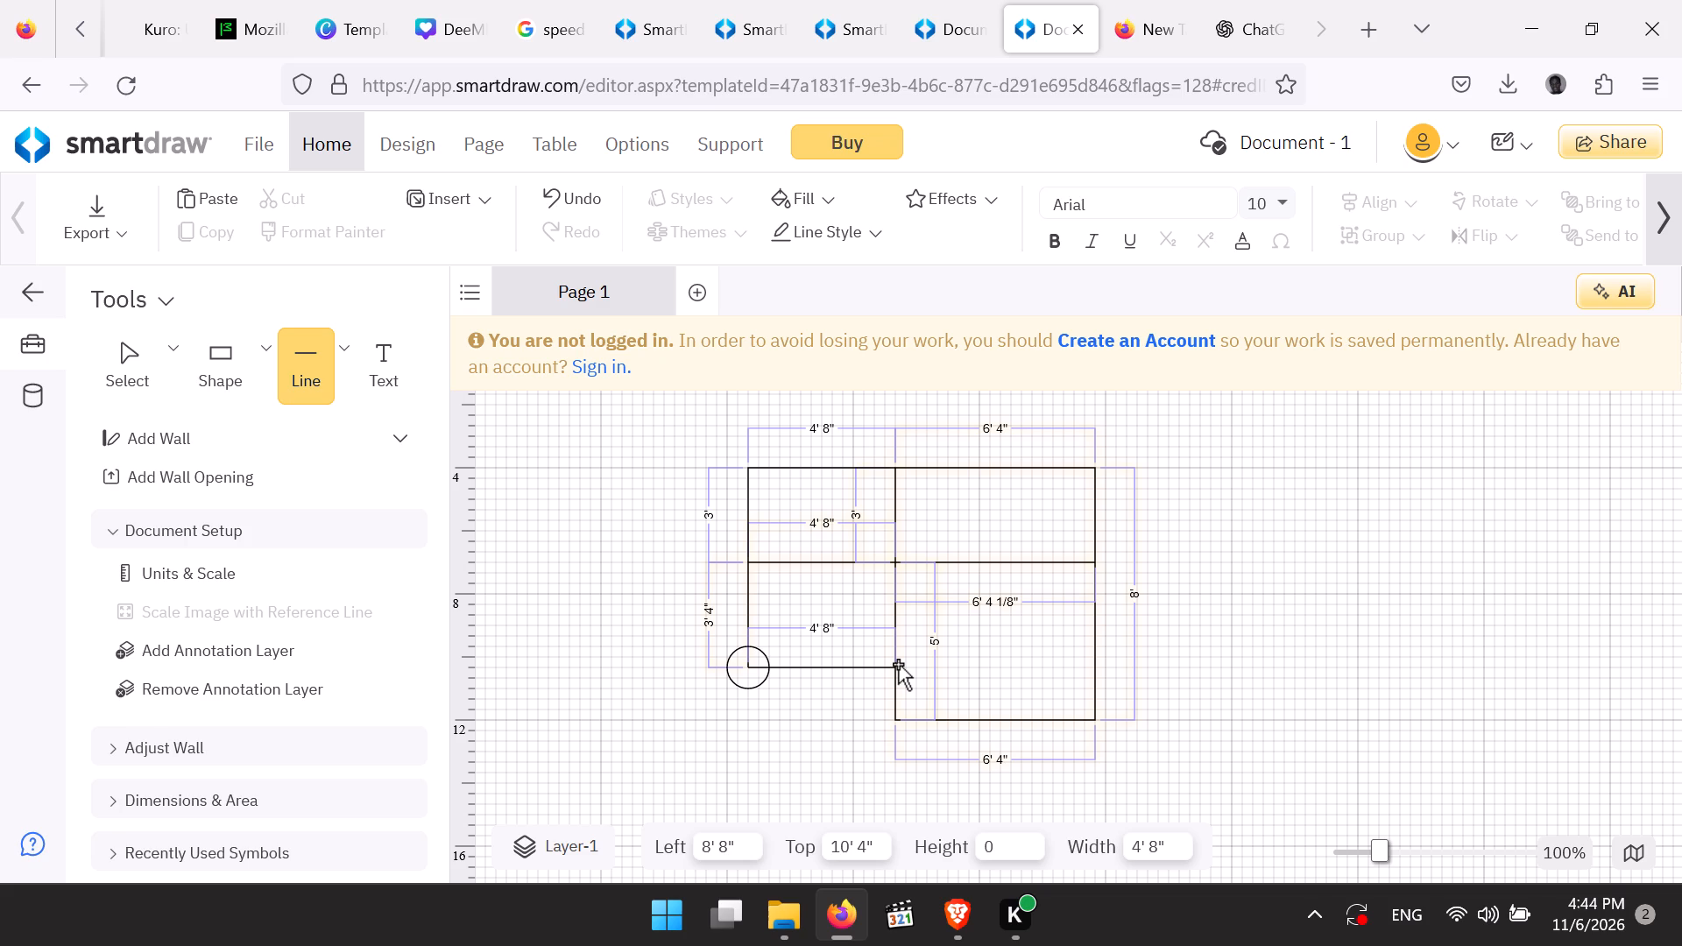
pyautogui.moveTo(898, 664); pyautogui.dragTo(891, 665)
pyautogui.click(891, 665)
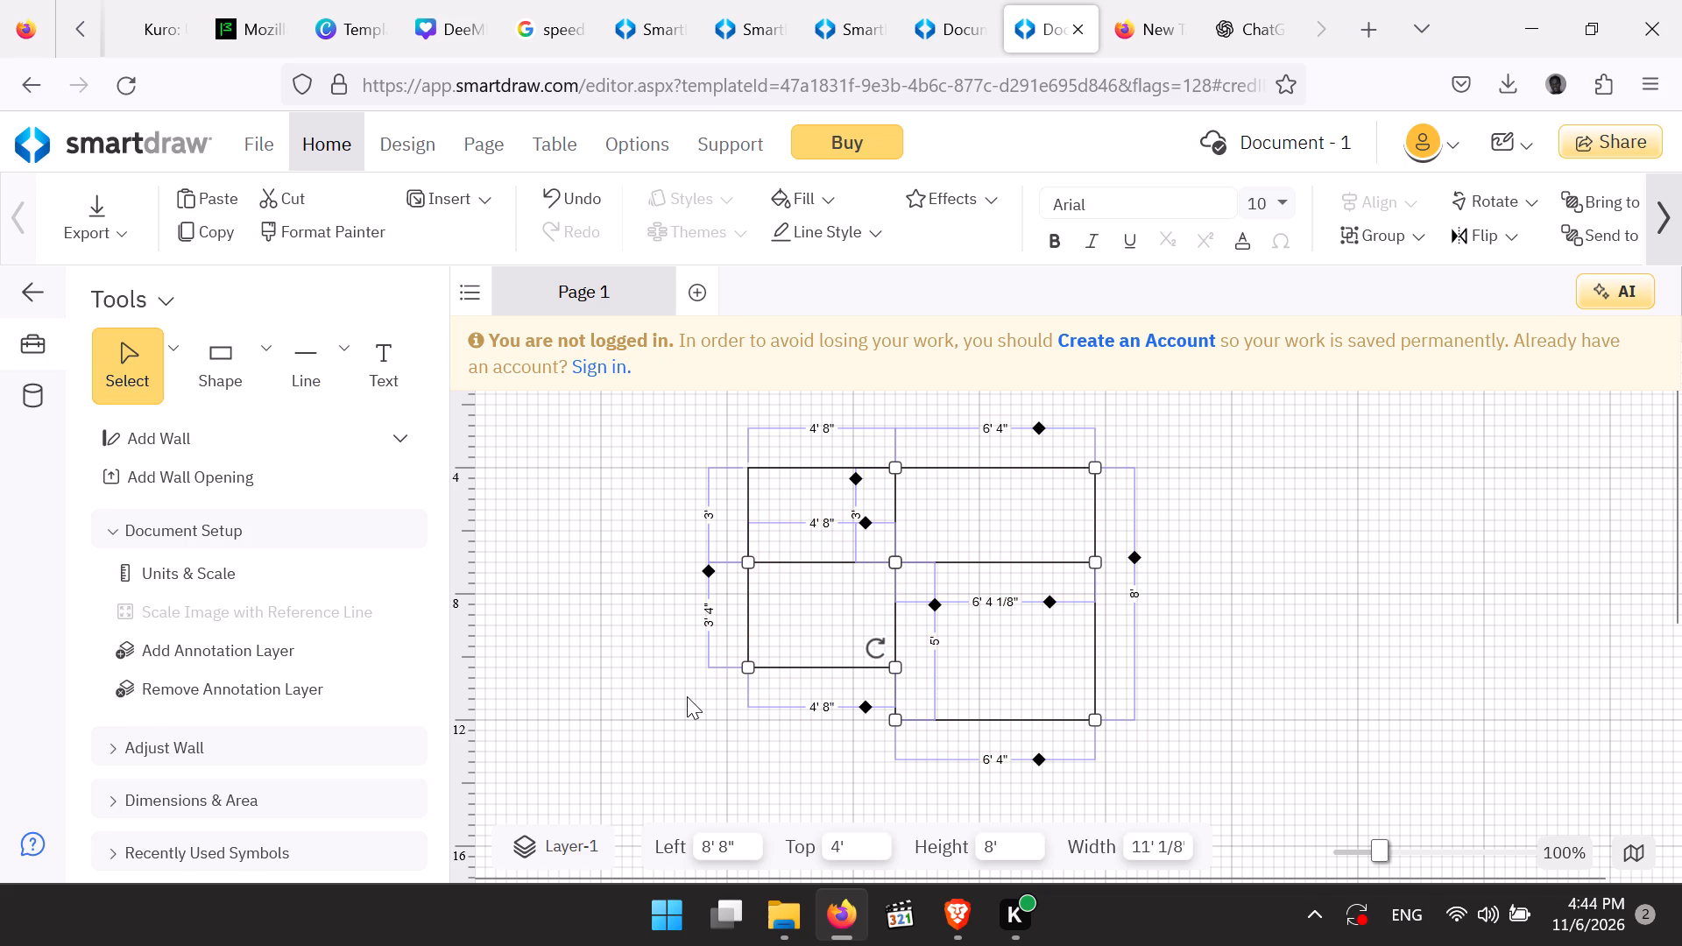
# Draw a curved line spanning about 5' 3" downward and outward from the outline's lower-left corner at the bottom of the 3' 4" line.
pyautogui.scroll(-1, 687, 696)
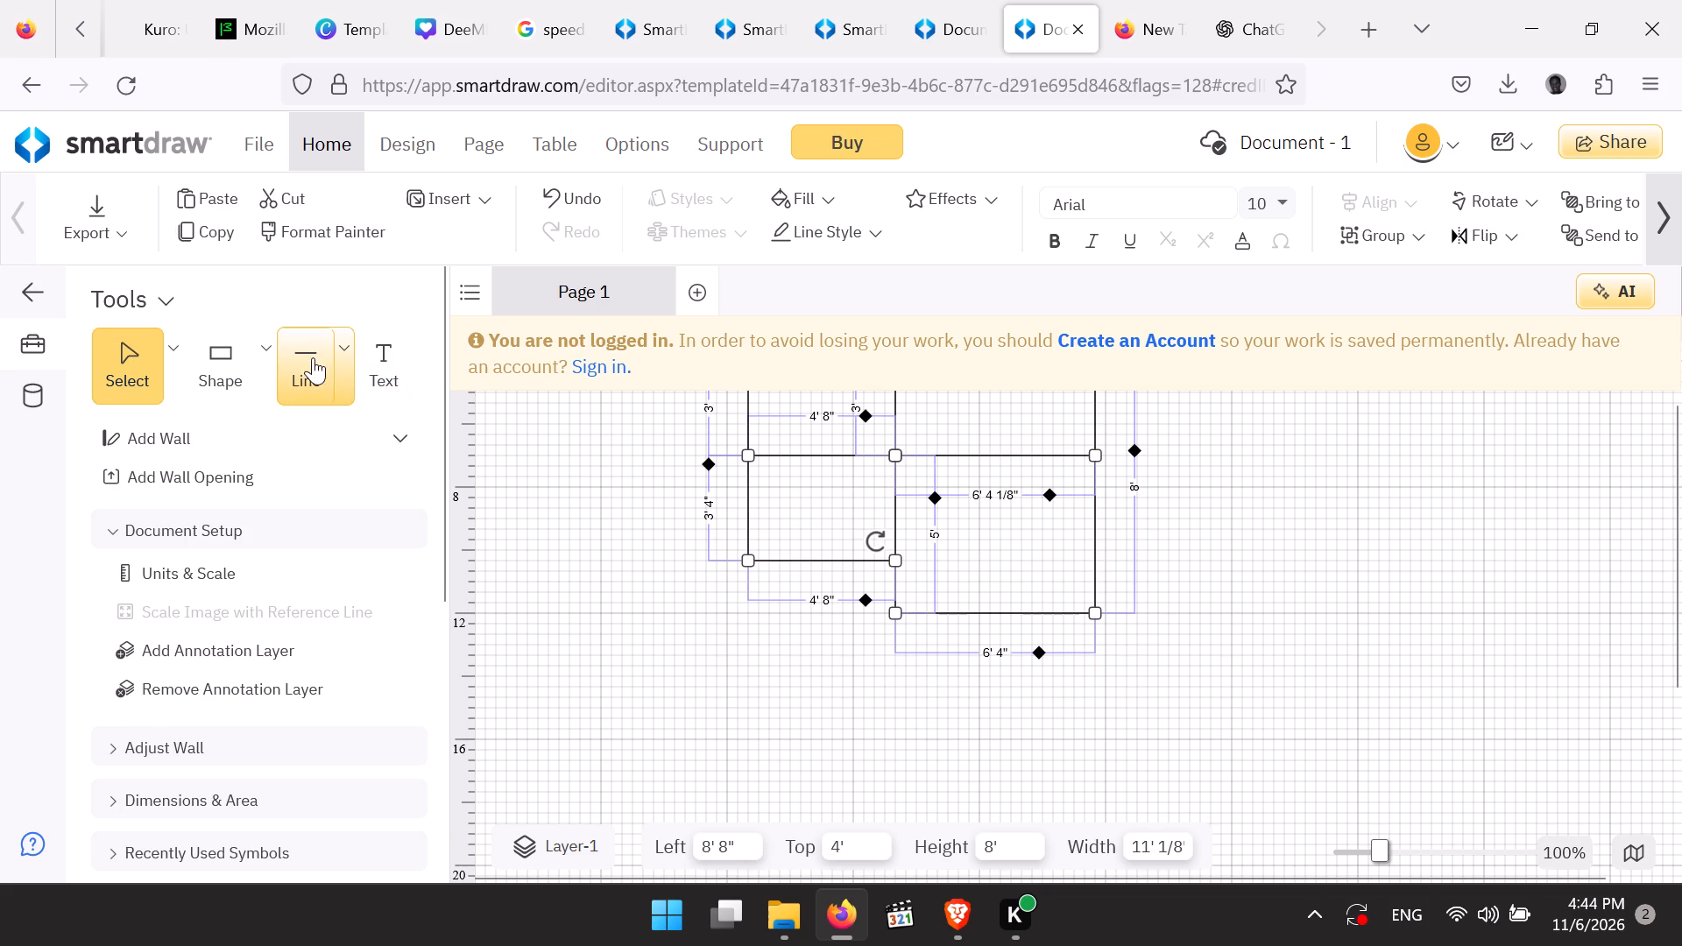
pyautogui.click(352, 354)
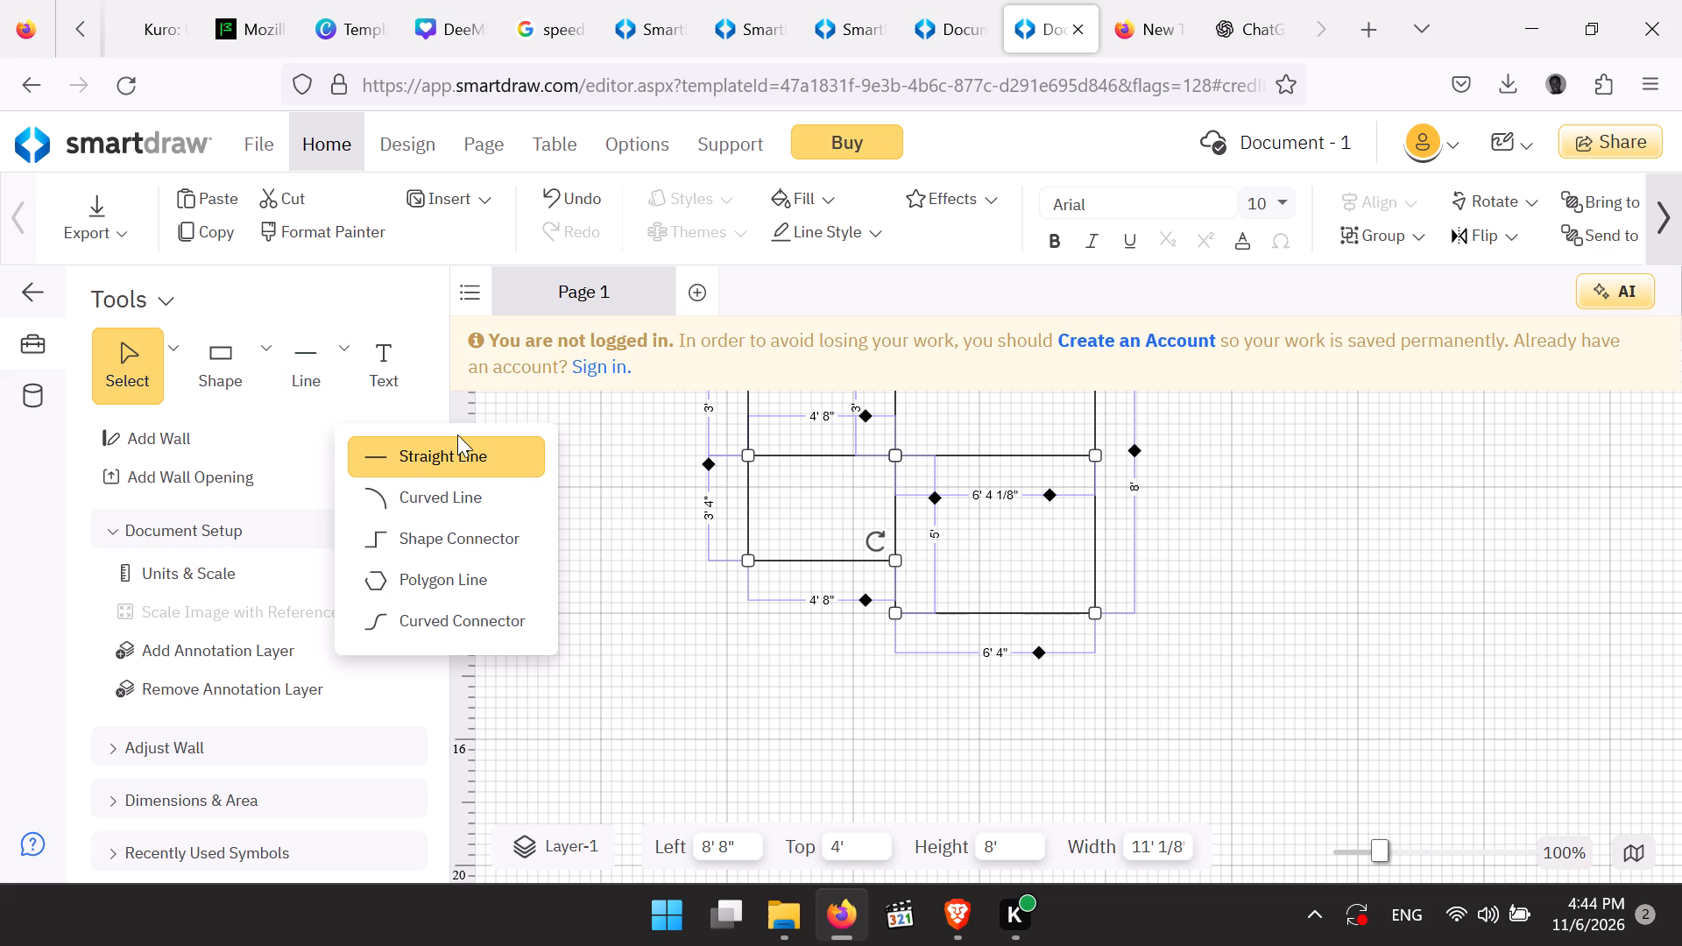
pyautogui.click(452, 482)
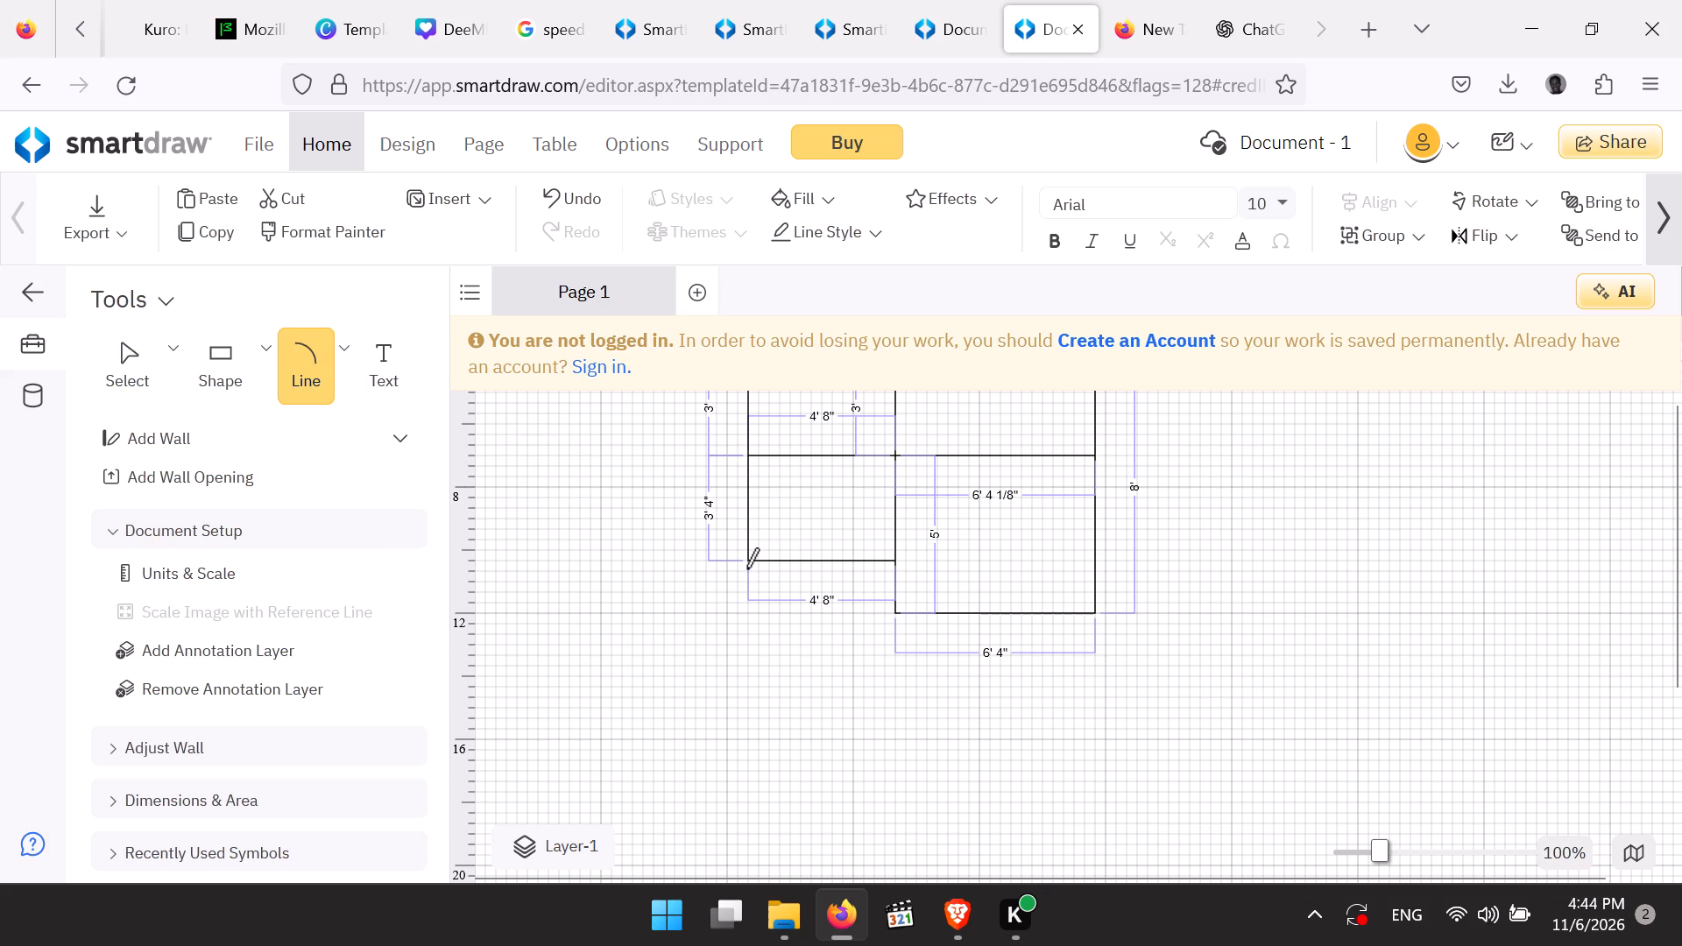
pyautogui.moveTo(748, 558); pyautogui.dragTo(697, 591)
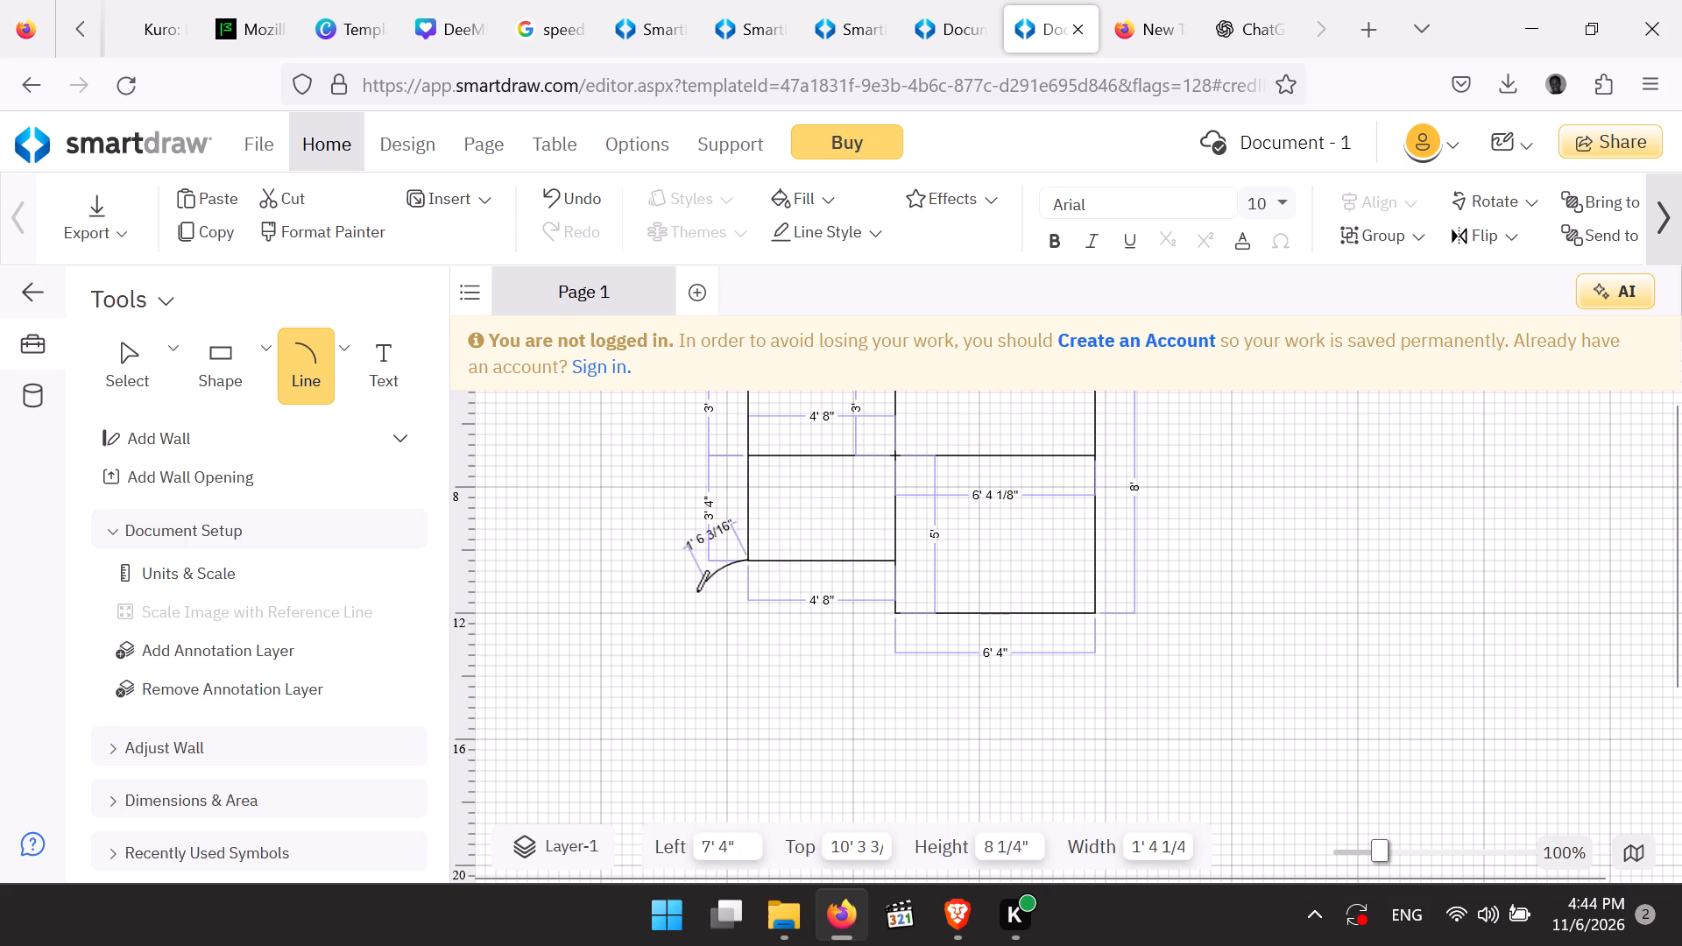
pyautogui.moveTo(697, 591); pyautogui.dragTo(778, 774)
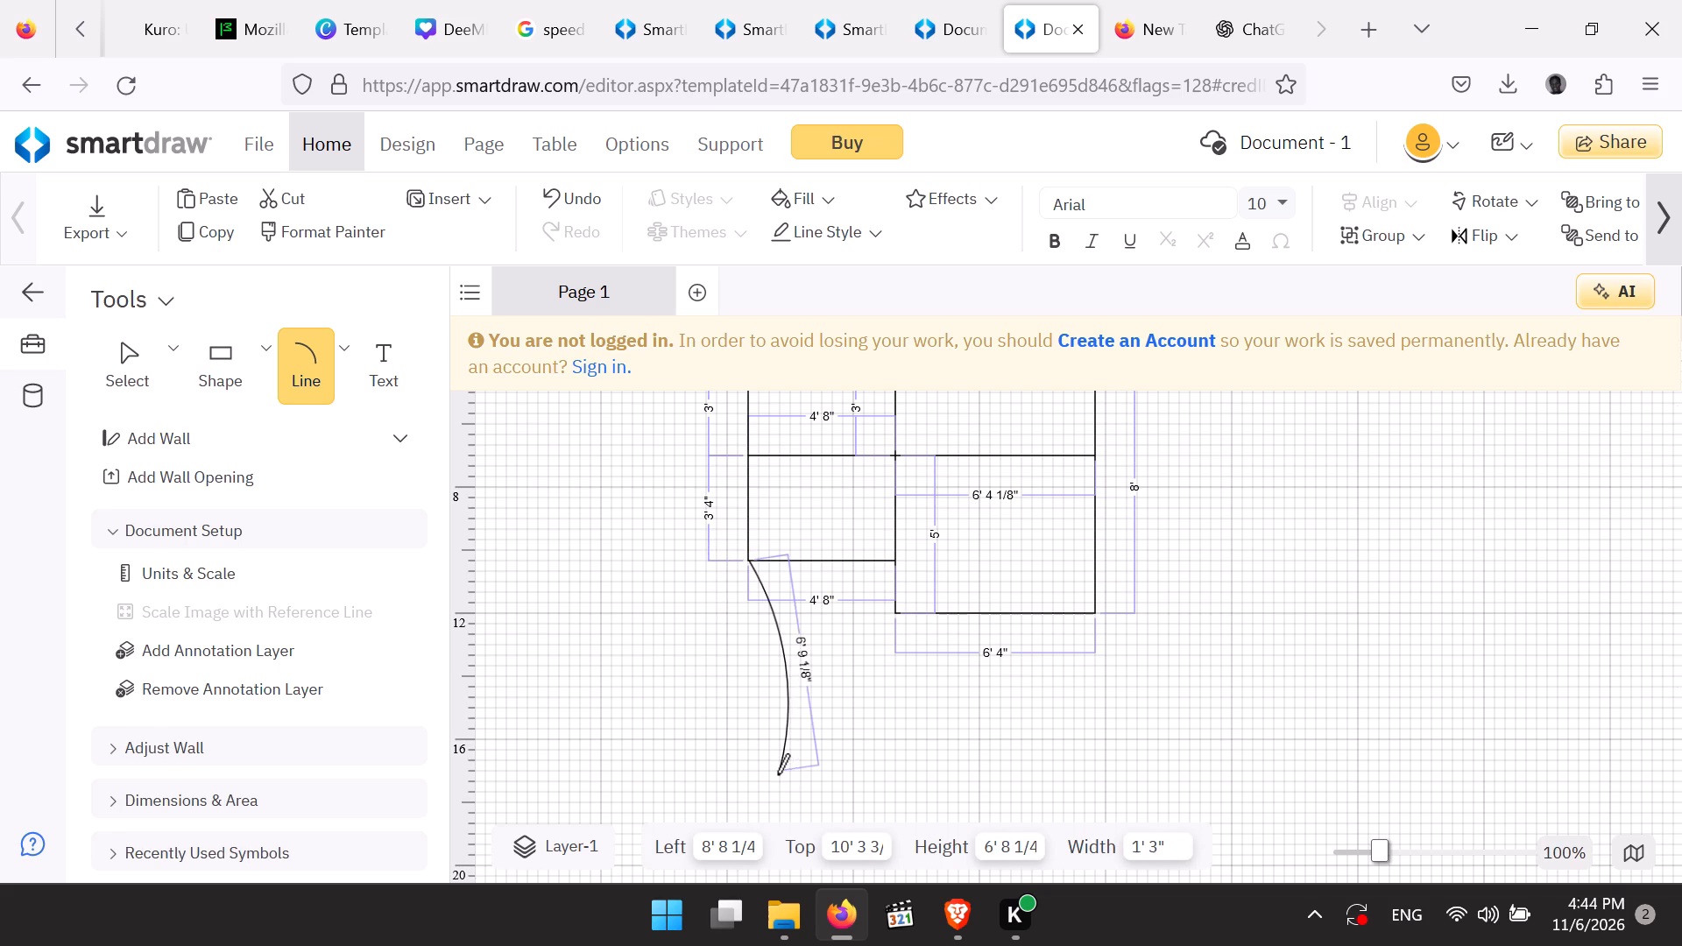
pyautogui.moveTo(778, 774); pyautogui.dragTo(703, 742)
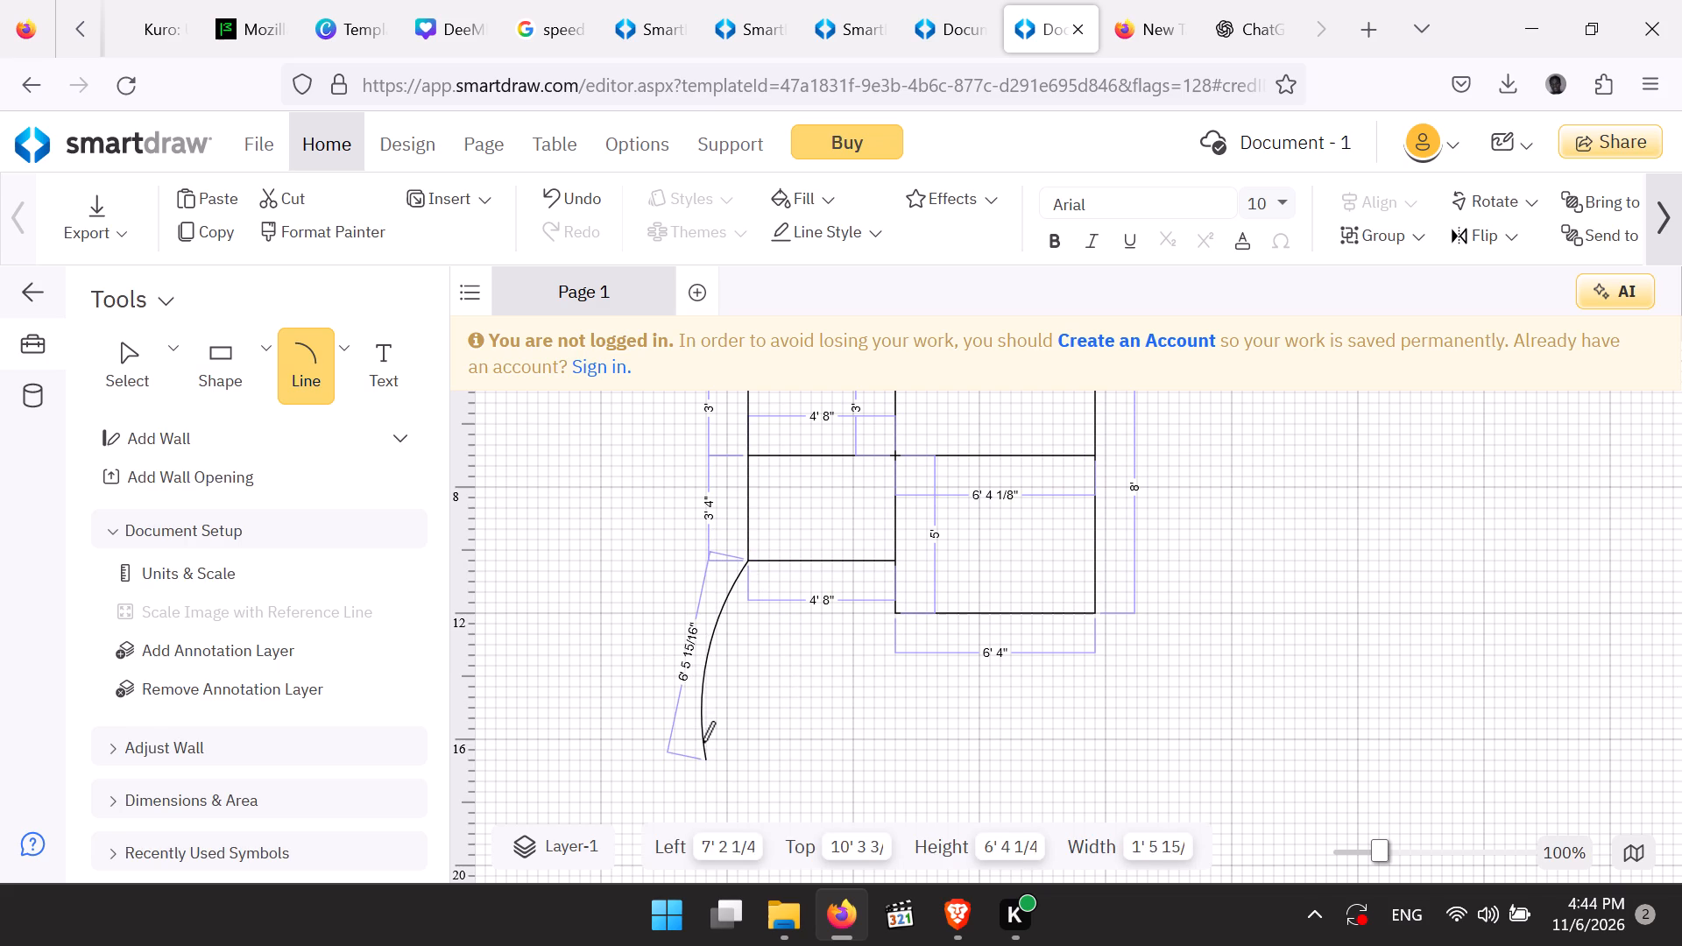
pyautogui.moveTo(703, 742); pyautogui.dragTo(584, 677)
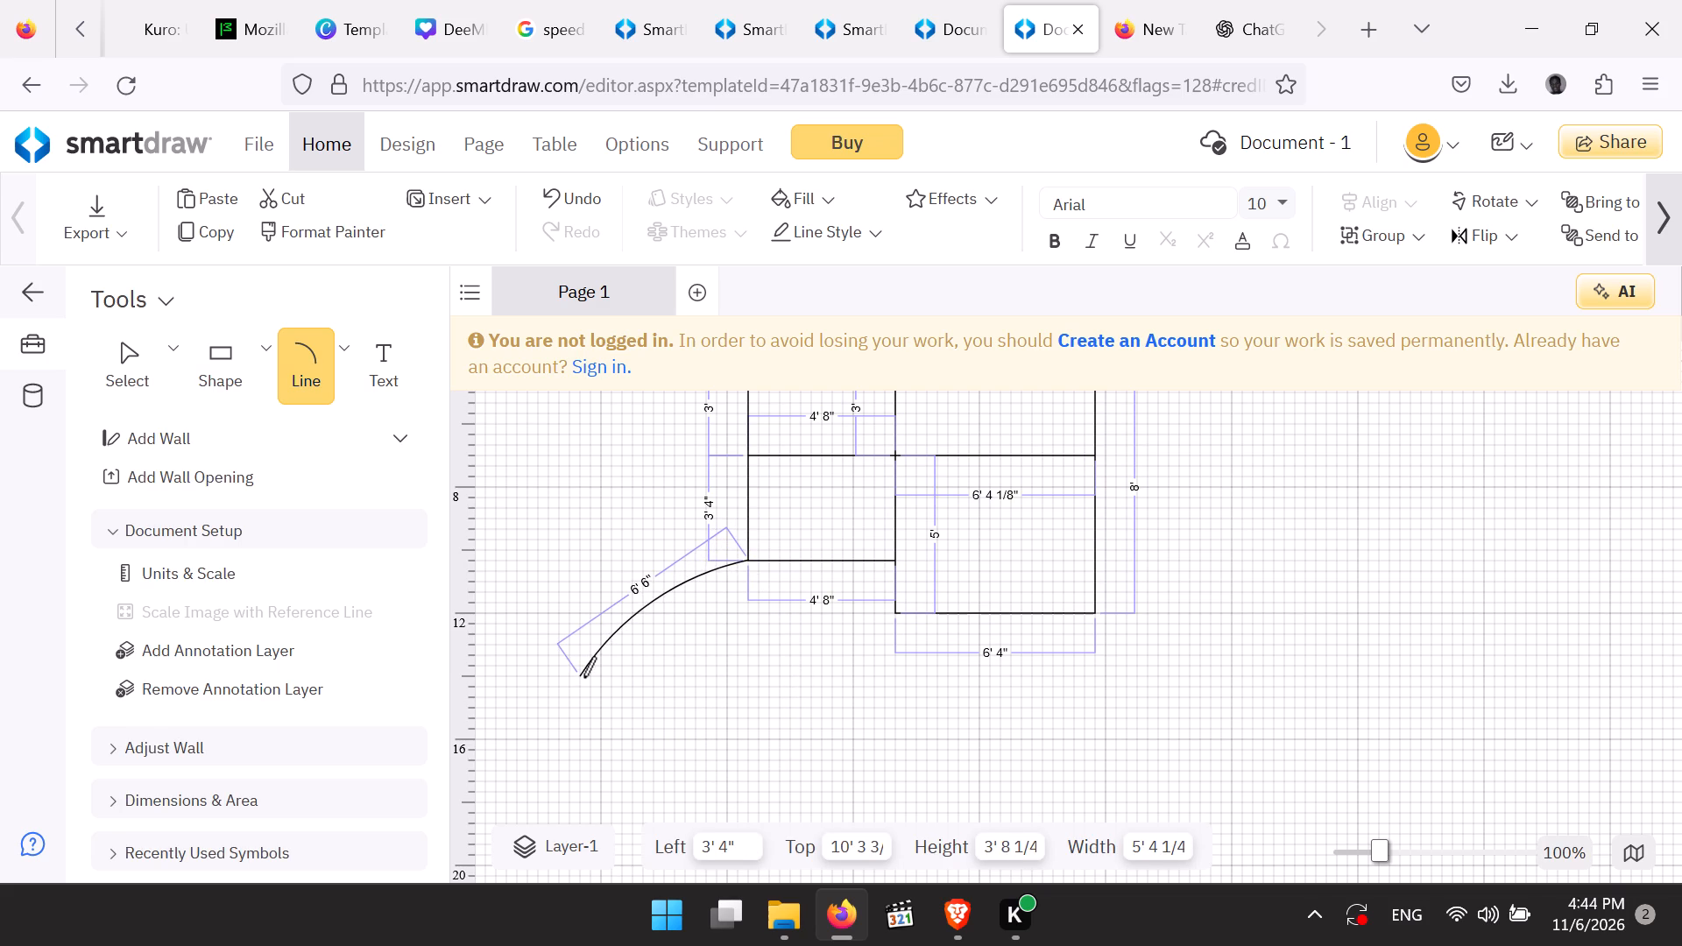
pyautogui.moveTo(584, 677); pyautogui.dragTo(635, 695)
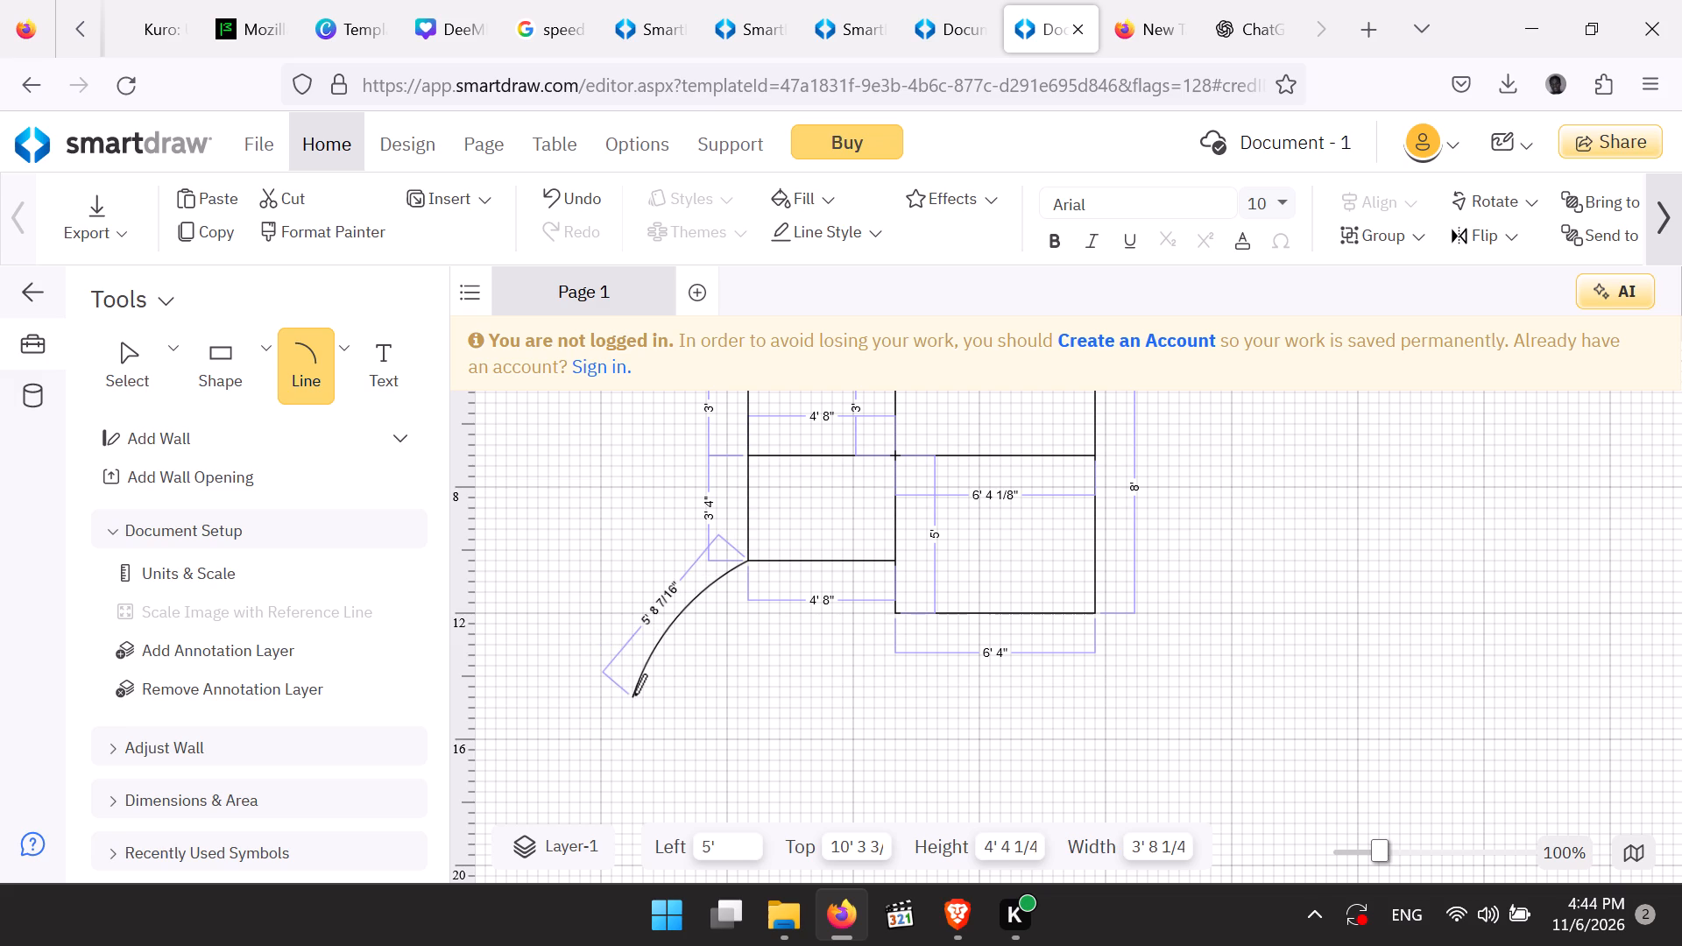
pyautogui.moveTo(635, 695); pyautogui.dragTo(645, 681)
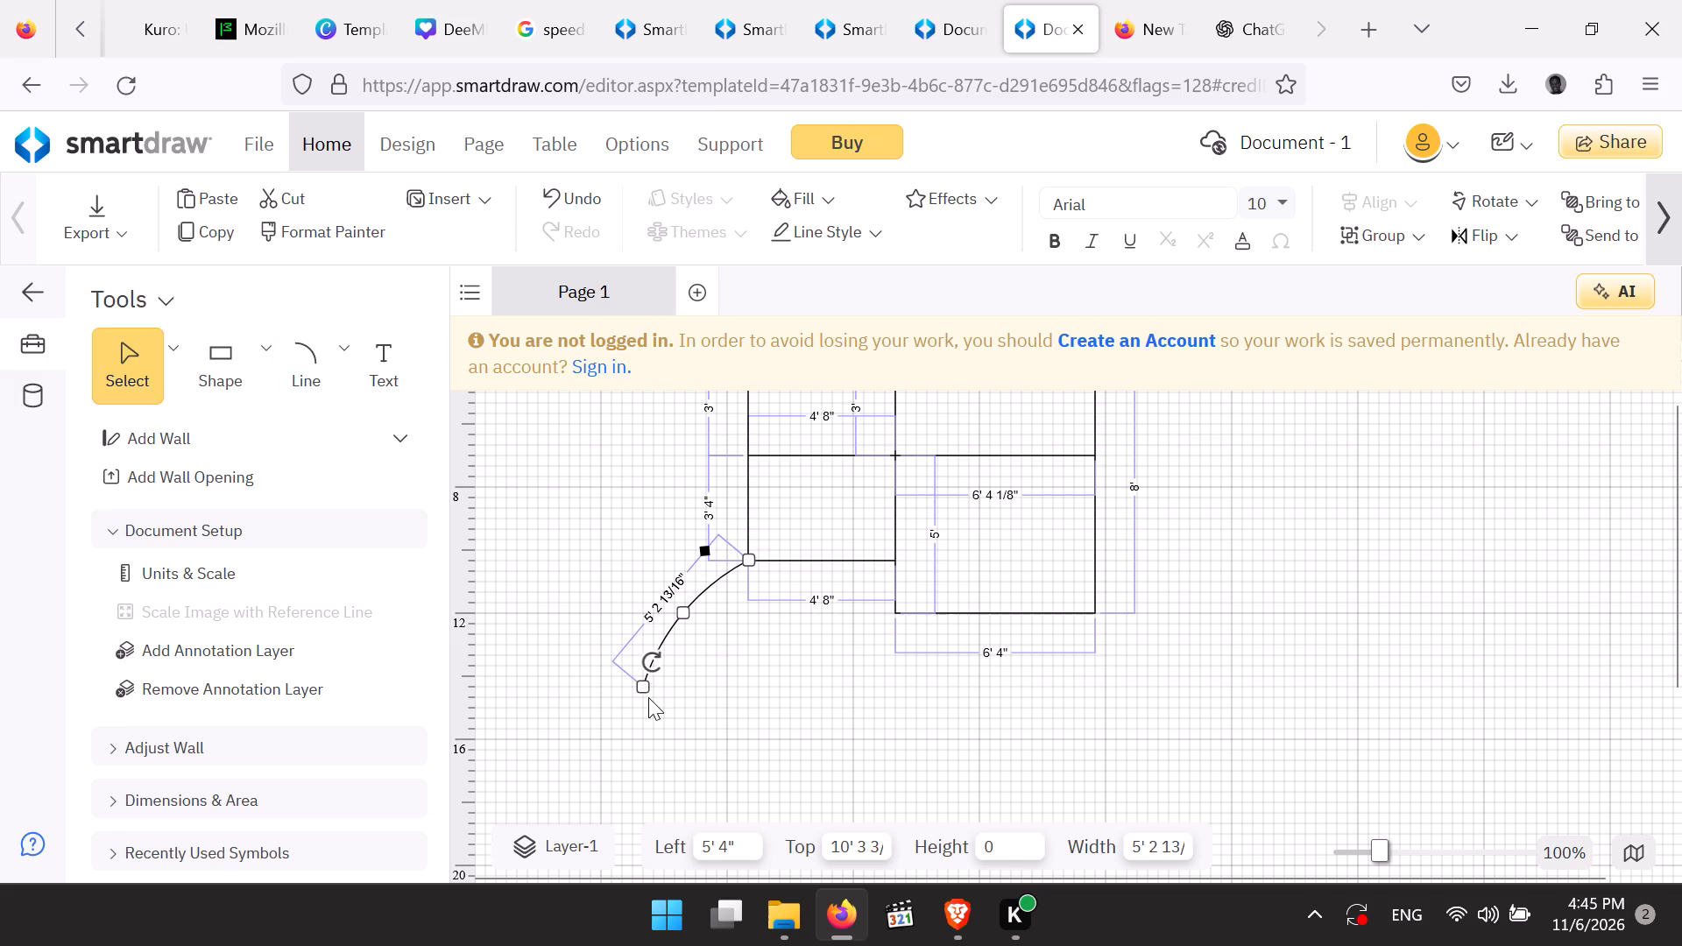
# Move the curved line's free end nearly straight below its start, so the curve spans about 4' 8".
pyautogui.moveTo(641, 688); pyautogui.dragTo(642, 720)
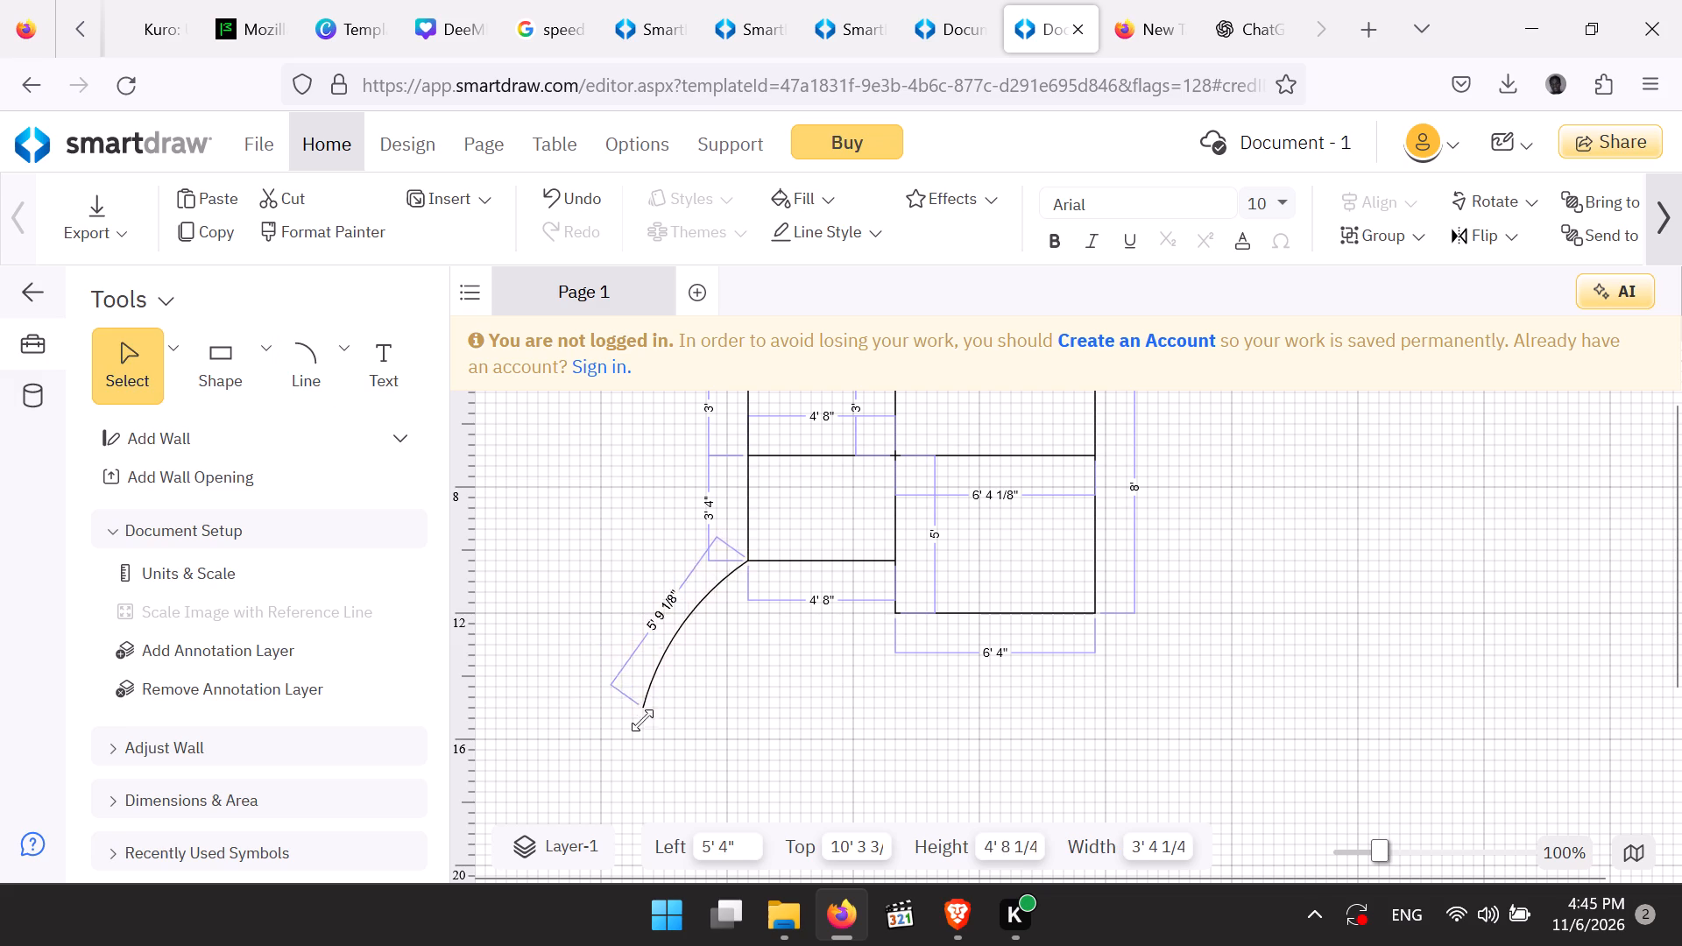
pyautogui.moveTo(642, 720); pyautogui.dragTo(617, 766)
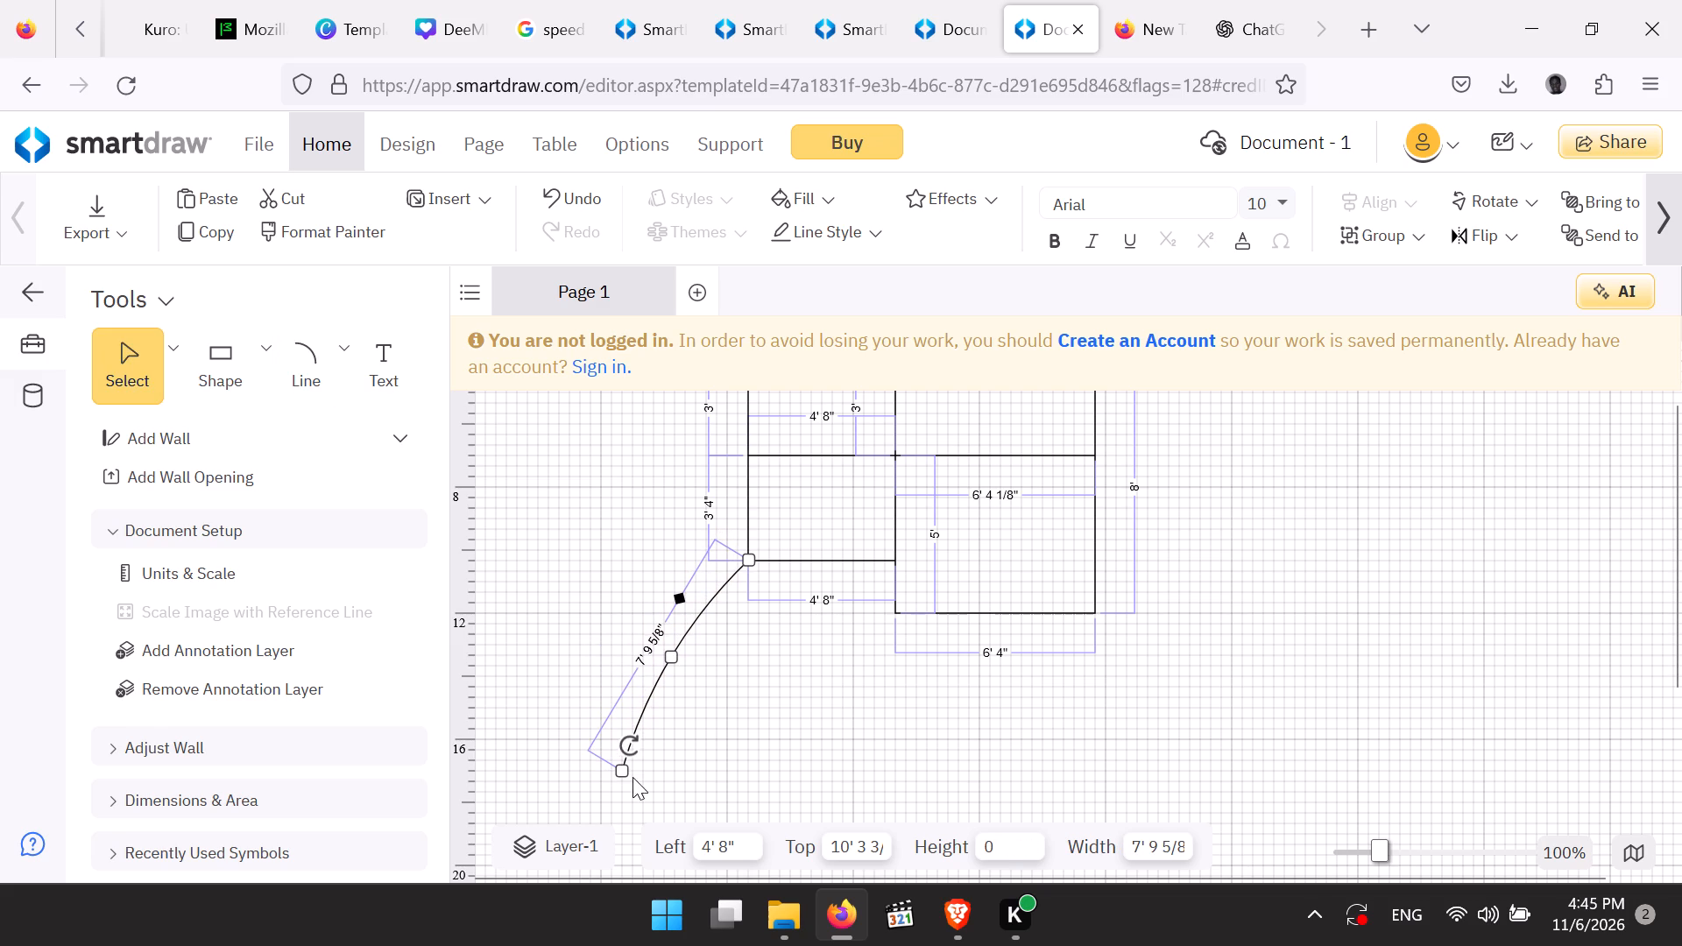
pyautogui.moveTo(621, 773); pyautogui.dragTo(703, 759)
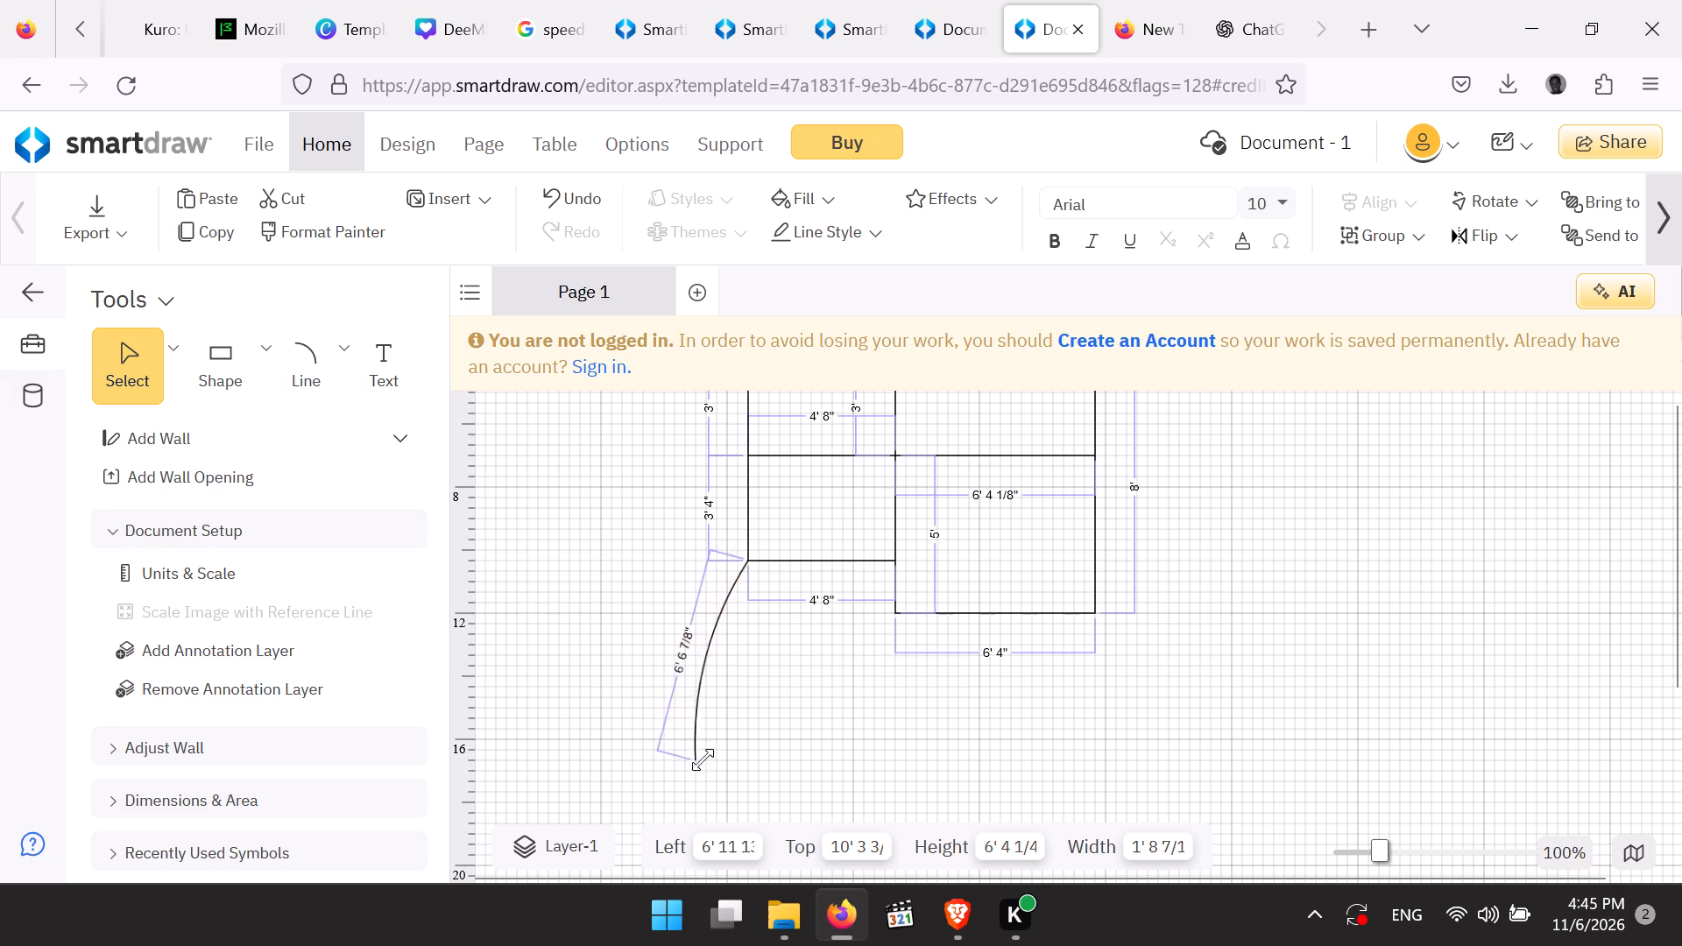
pyautogui.moveTo(703, 759); pyautogui.dragTo(719, 705)
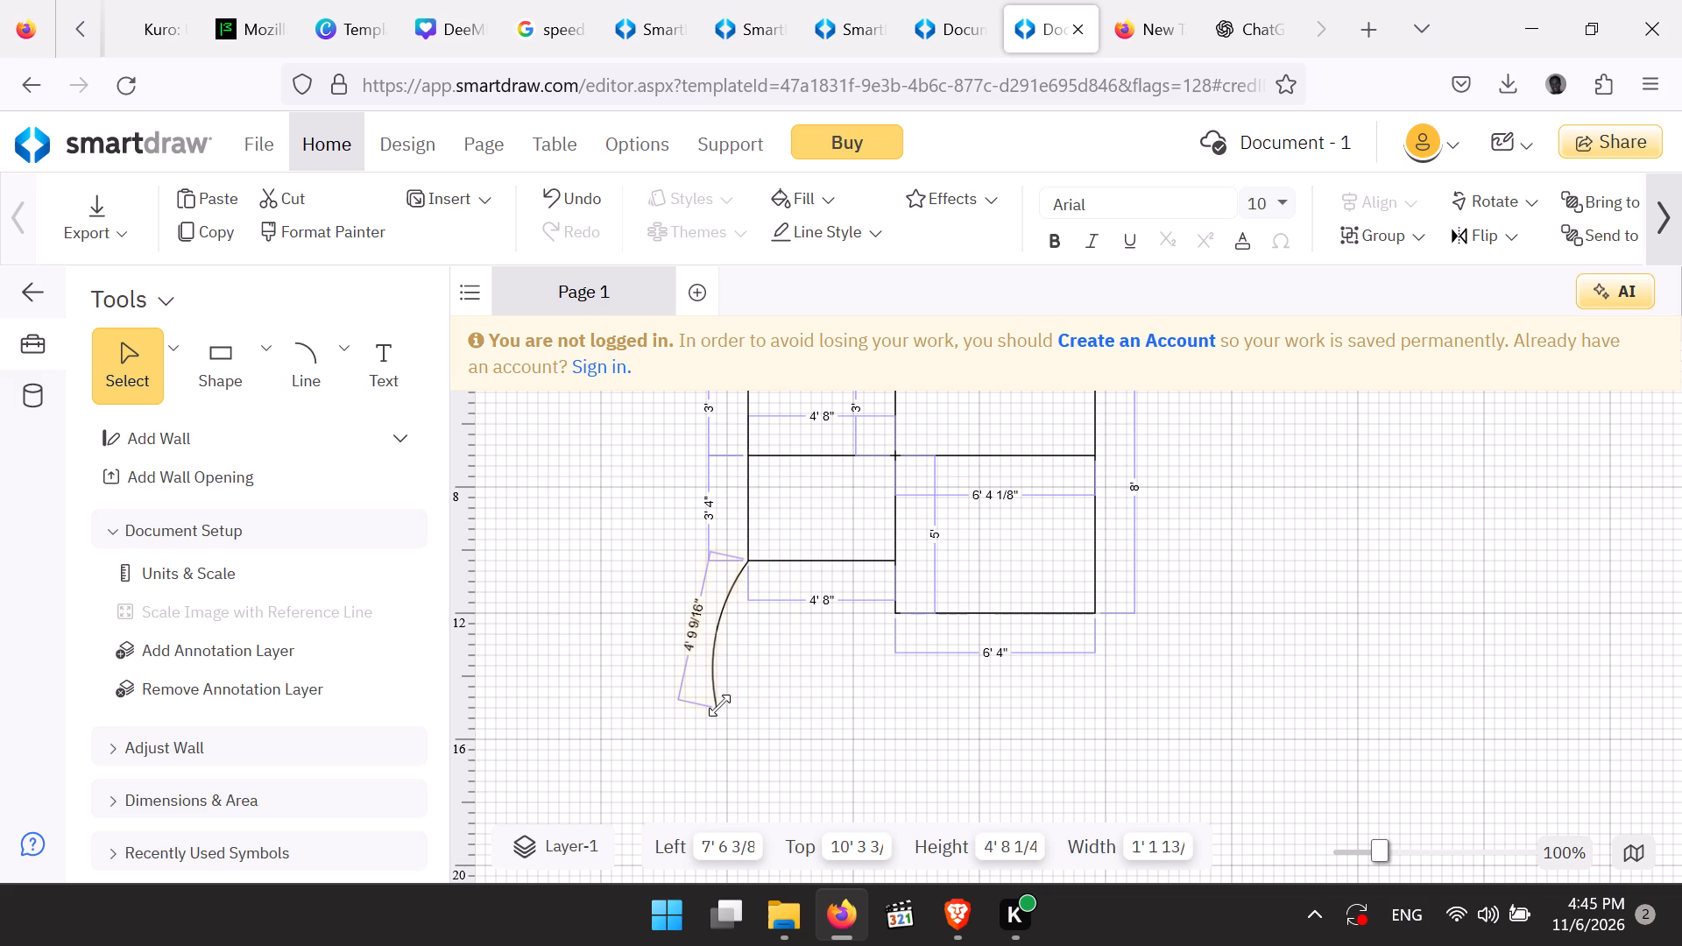
pyautogui.moveTo(719, 705); pyautogui.dragTo(728, 707)
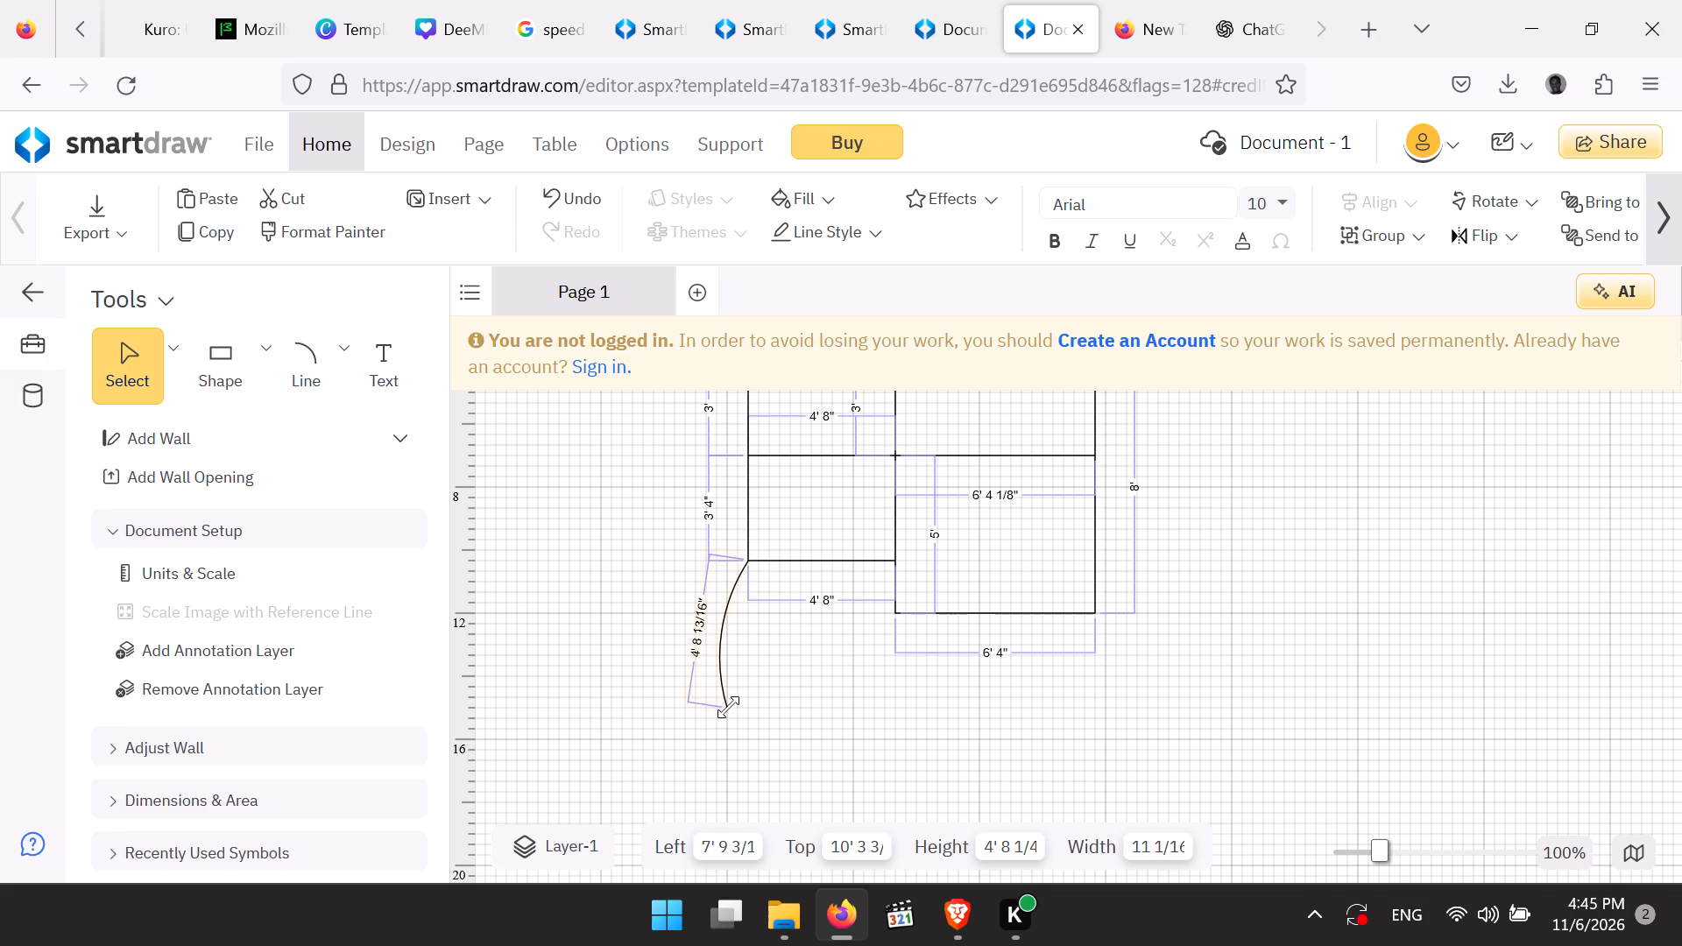
pyautogui.moveTo(728, 707); pyautogui.dragTo(737, 707)
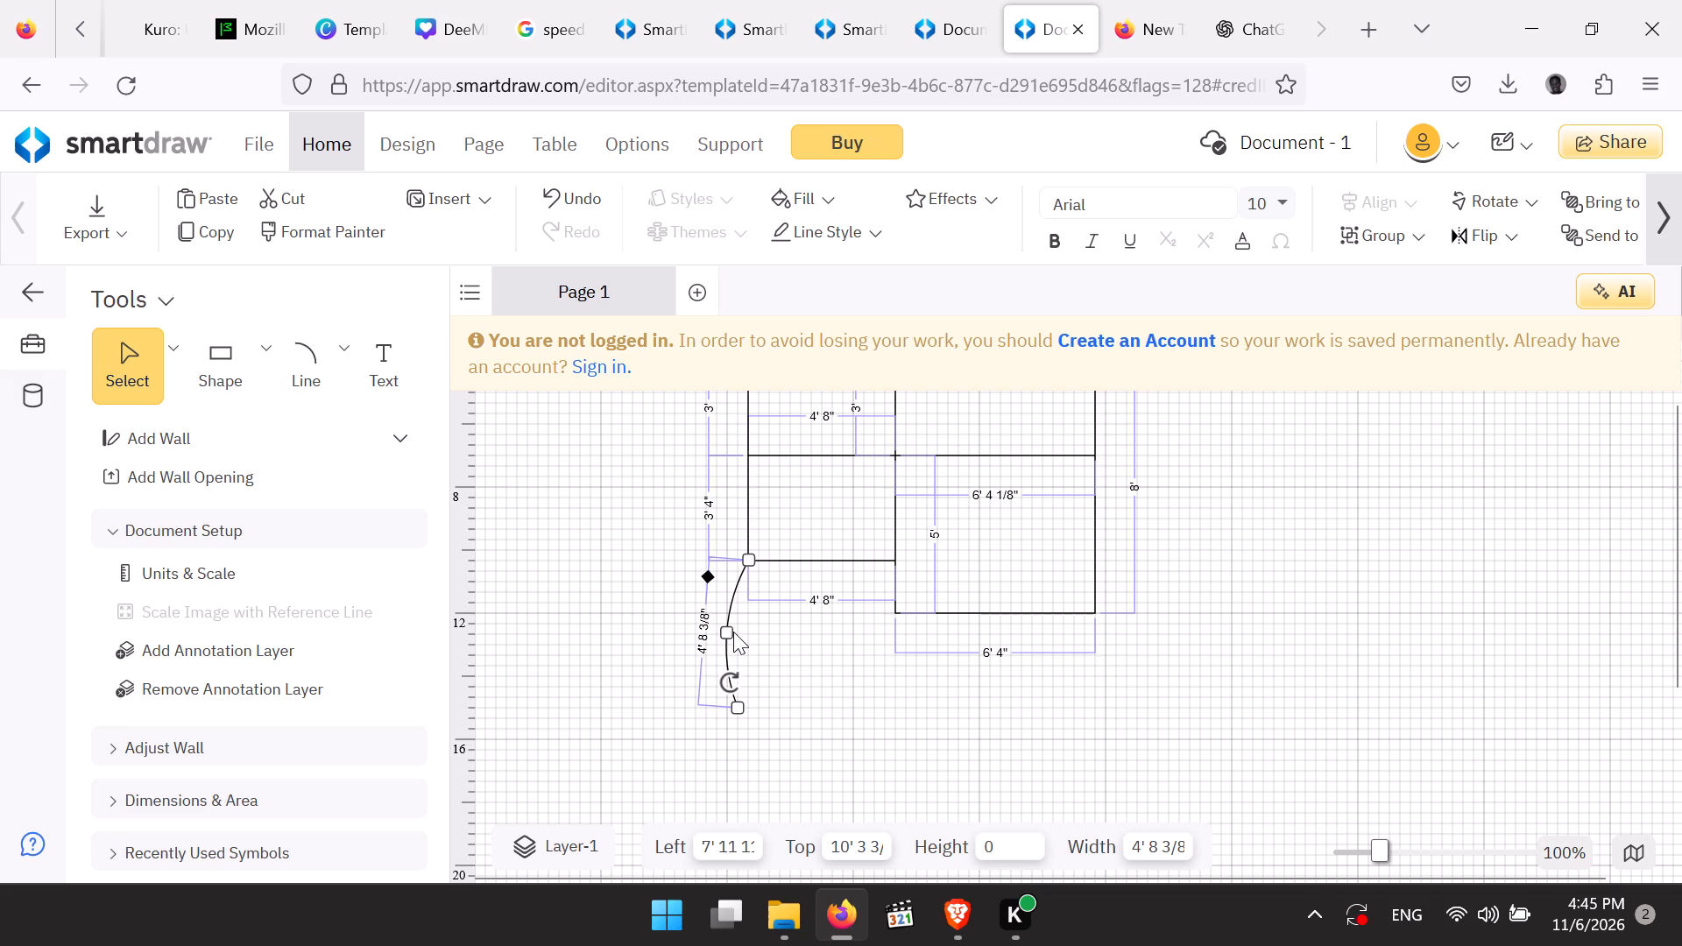
# Bow the curved line outward into a half circle and pull its free end straight below its start, spanning about 5' 8".
pyautogui.moveTo(724, 632); pyautogui.dragTo(657, 640)
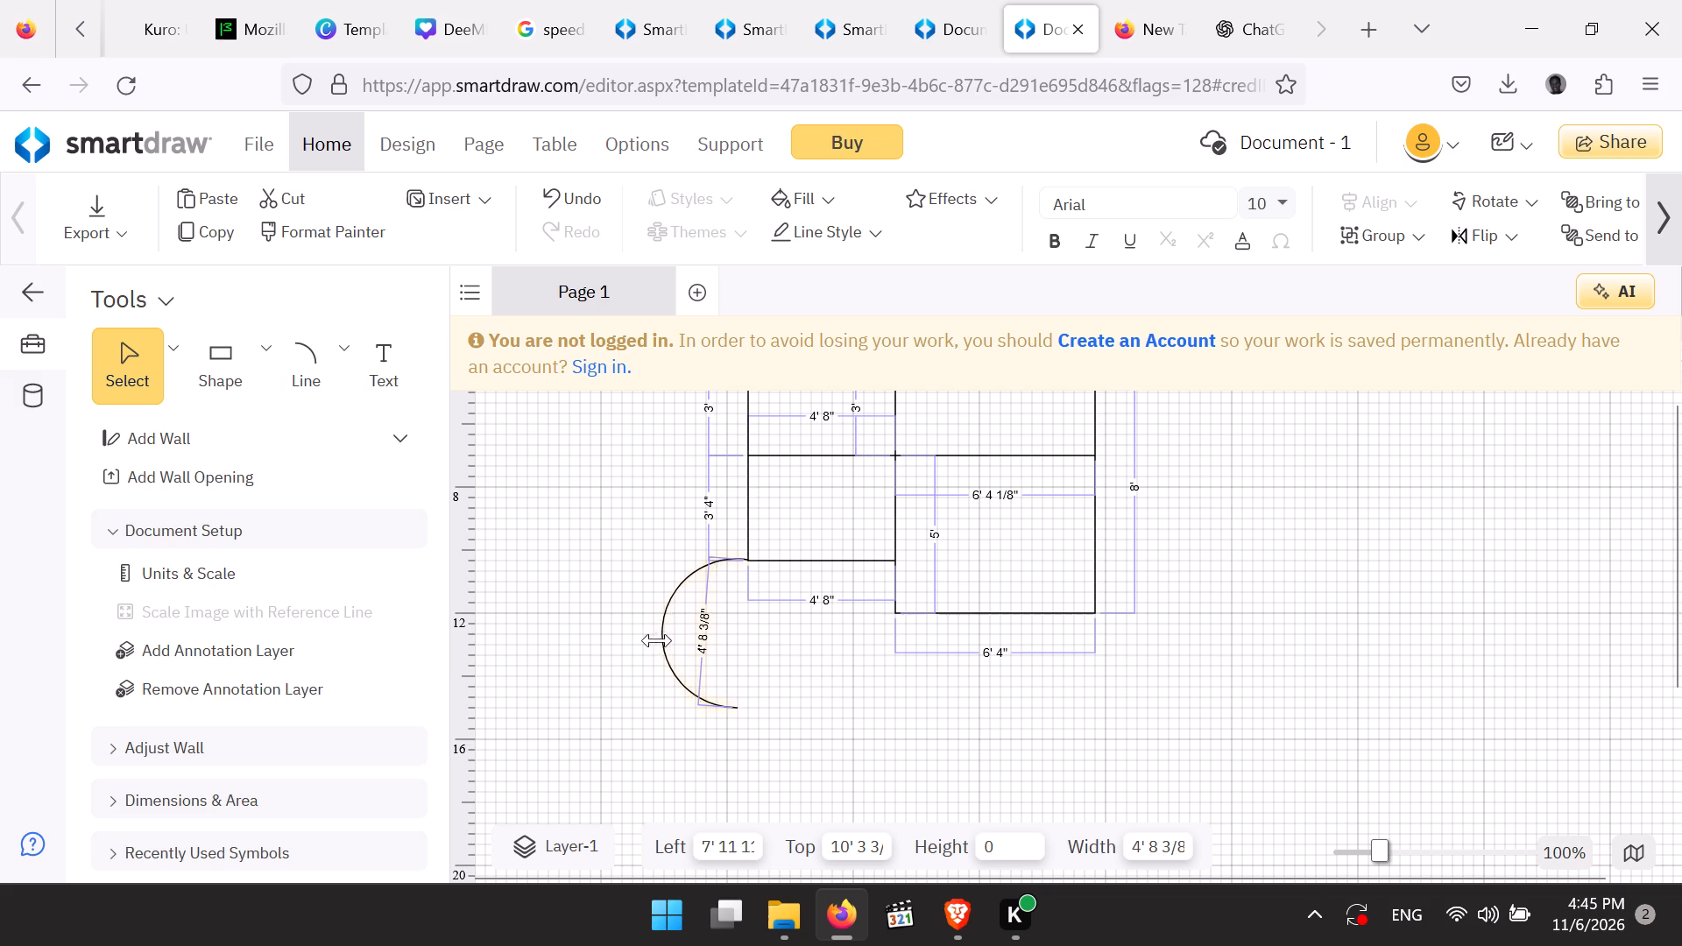
pyautogui.moveTo(657, 640); pyautogui.dragTo(654, 640)
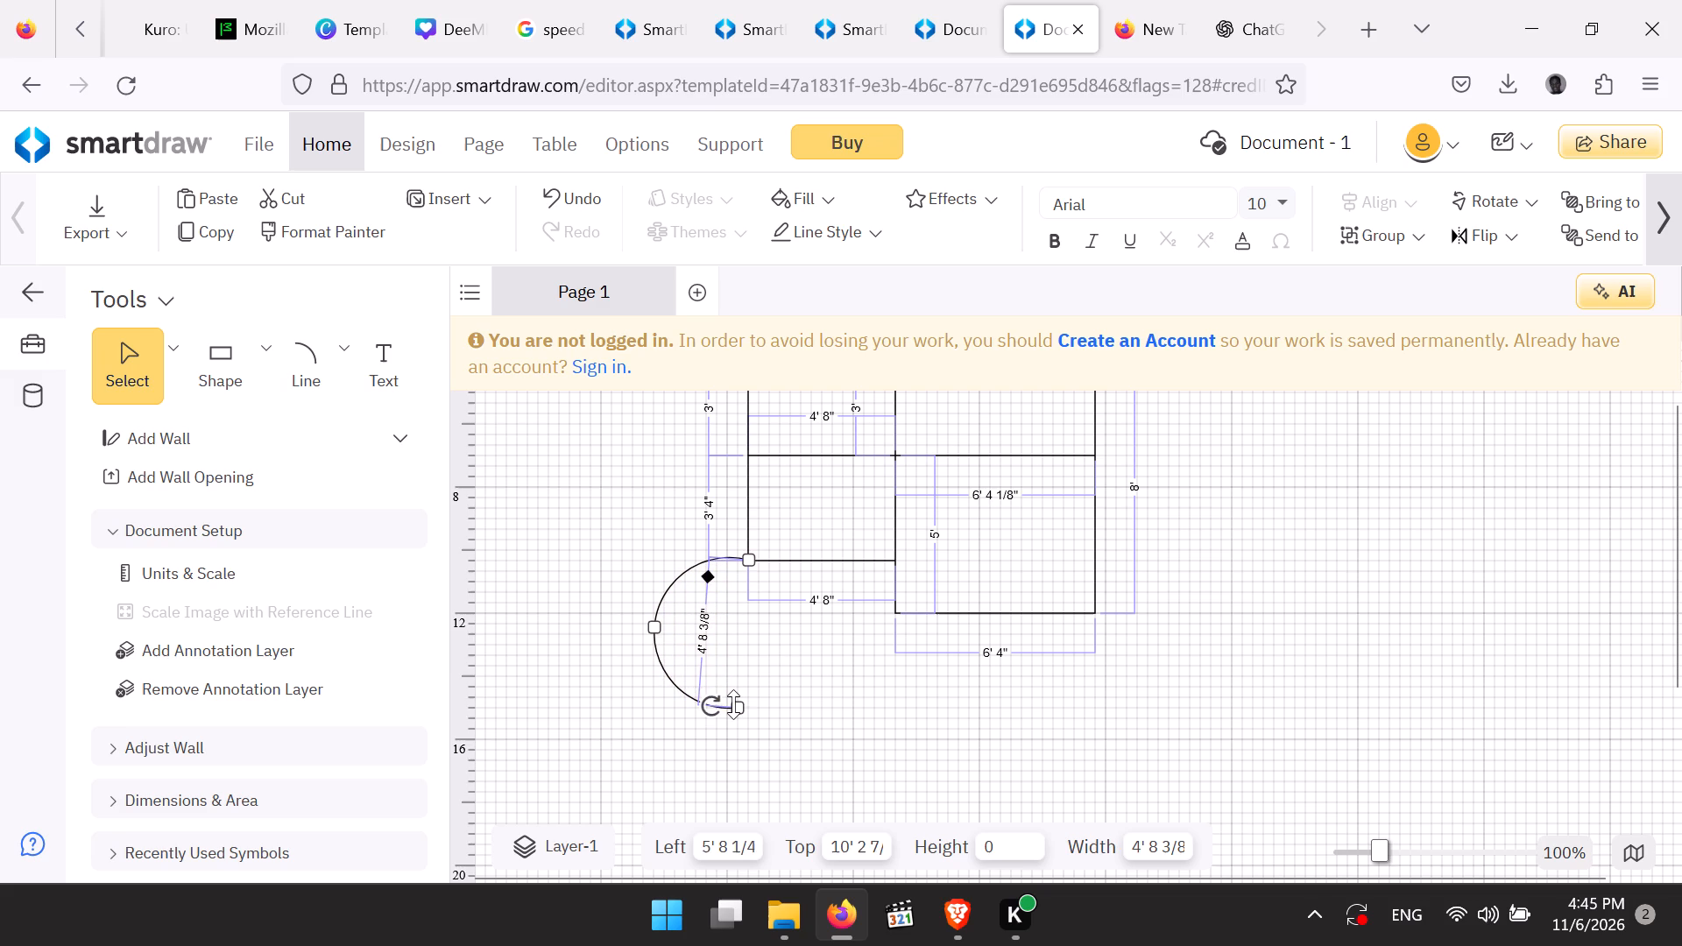
pyautogui.moveTo(733, 704); pyautogui.dragTo(731, 753)
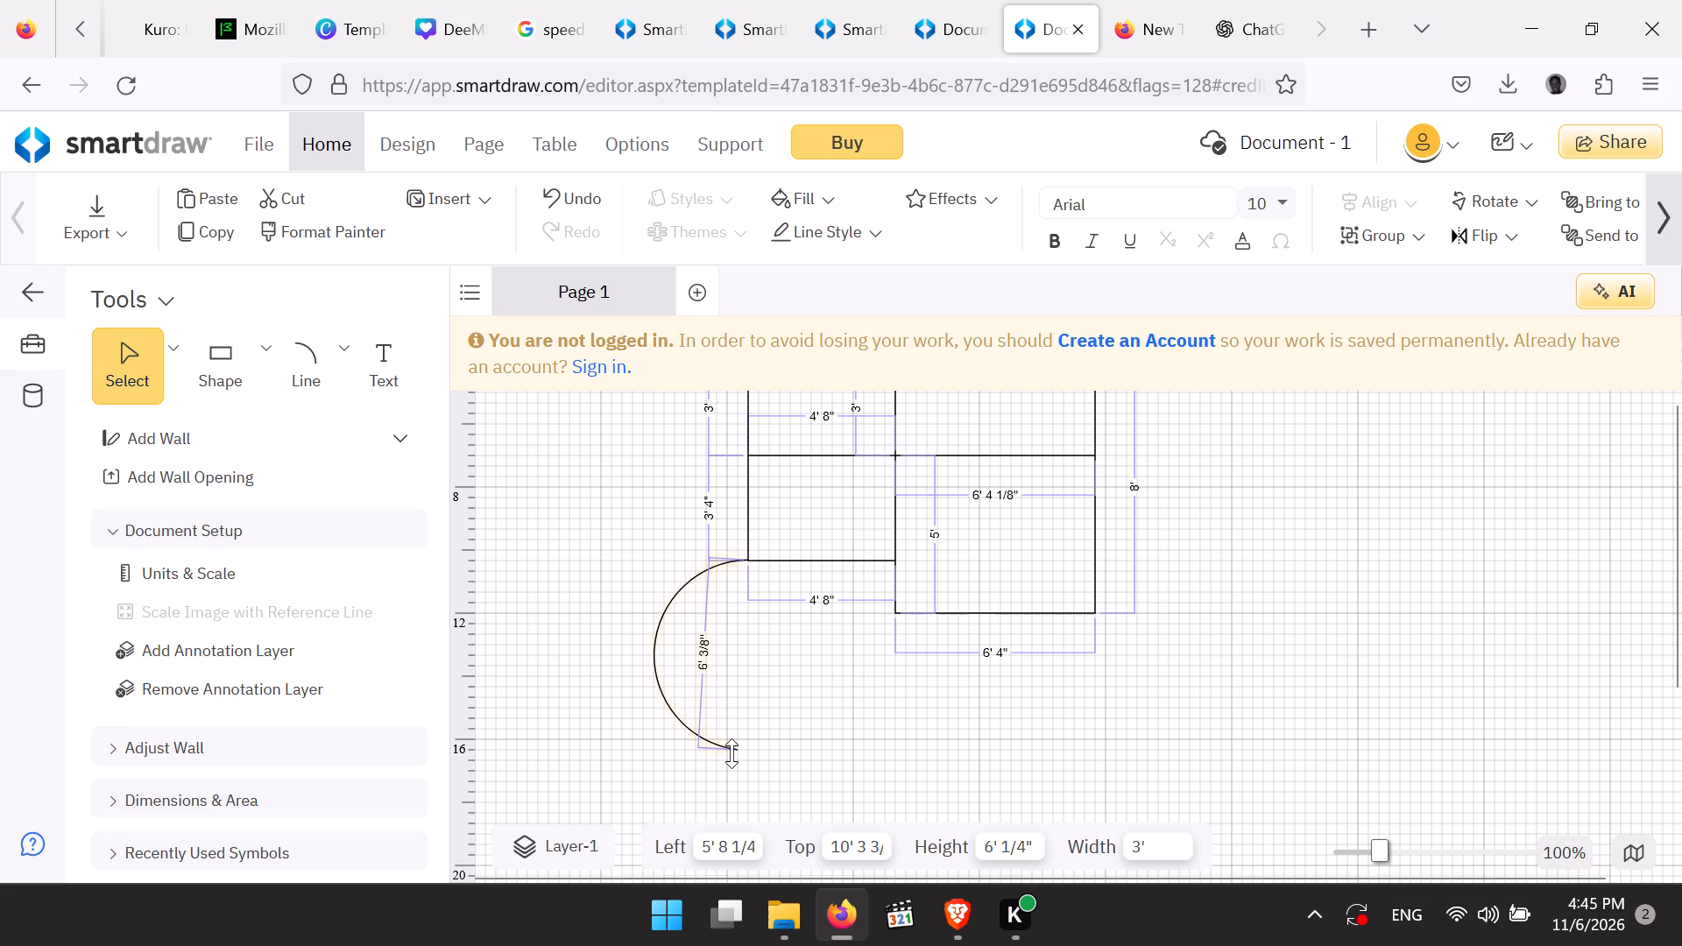
pyautogui.moveTo(731, 753); pyautogui.dragTo(722, 758)
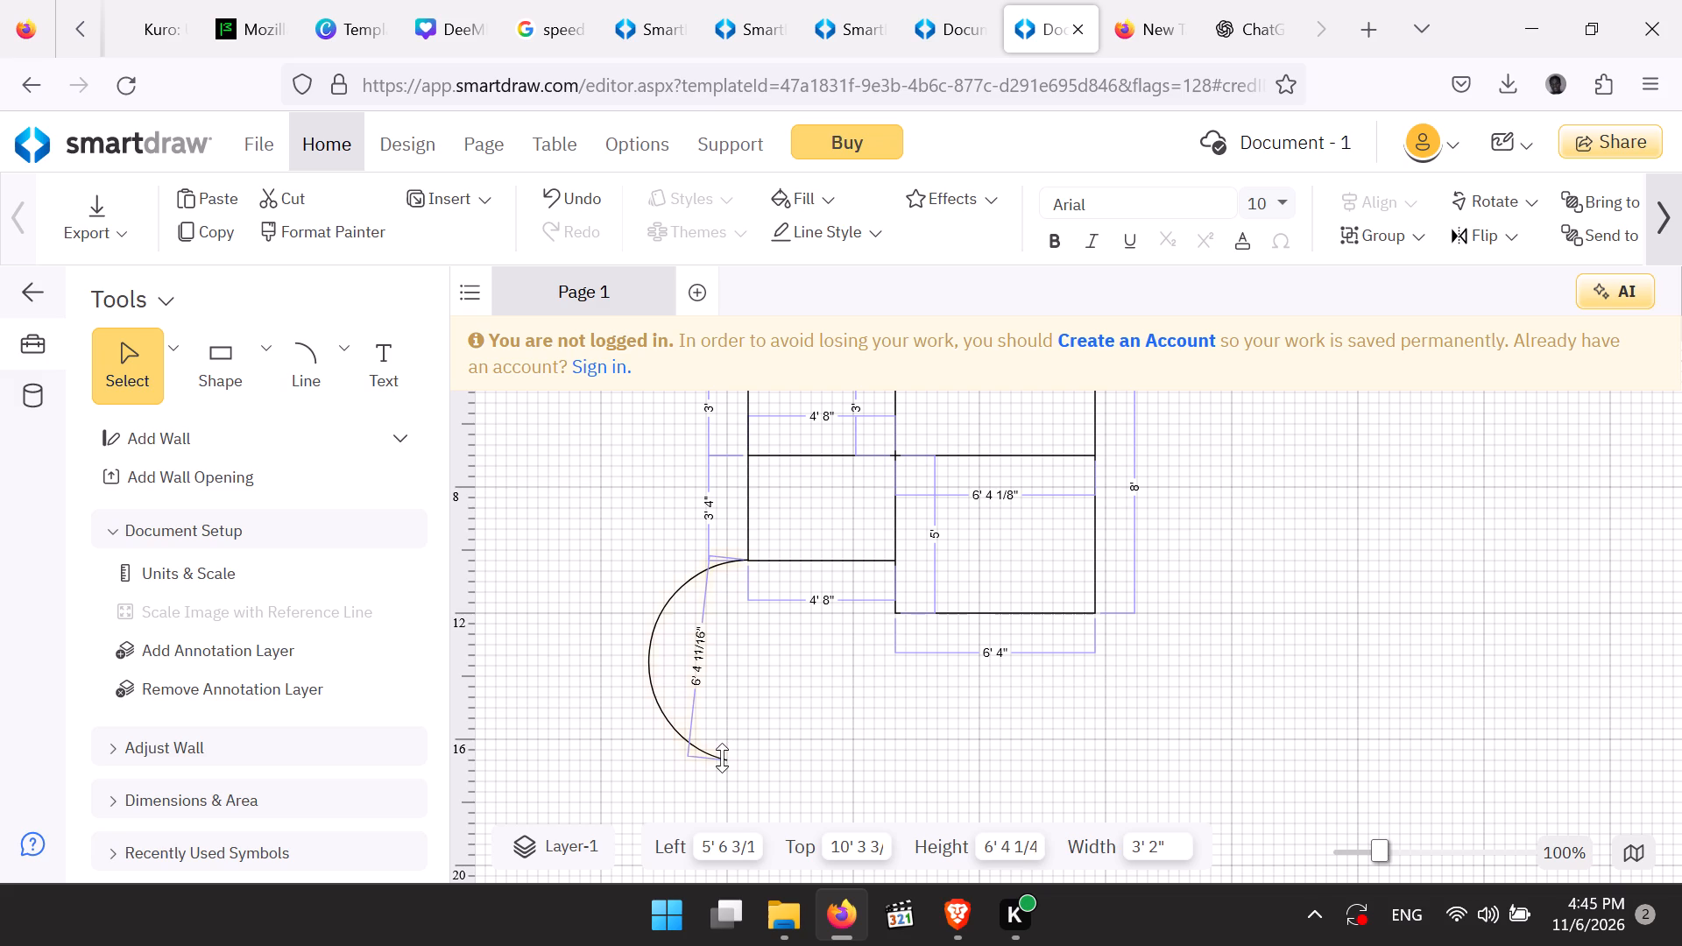
pyautogui.moveTo(722, 758); pyautogui.dragTo(743, 743)
pyautogui.click(915, 651)
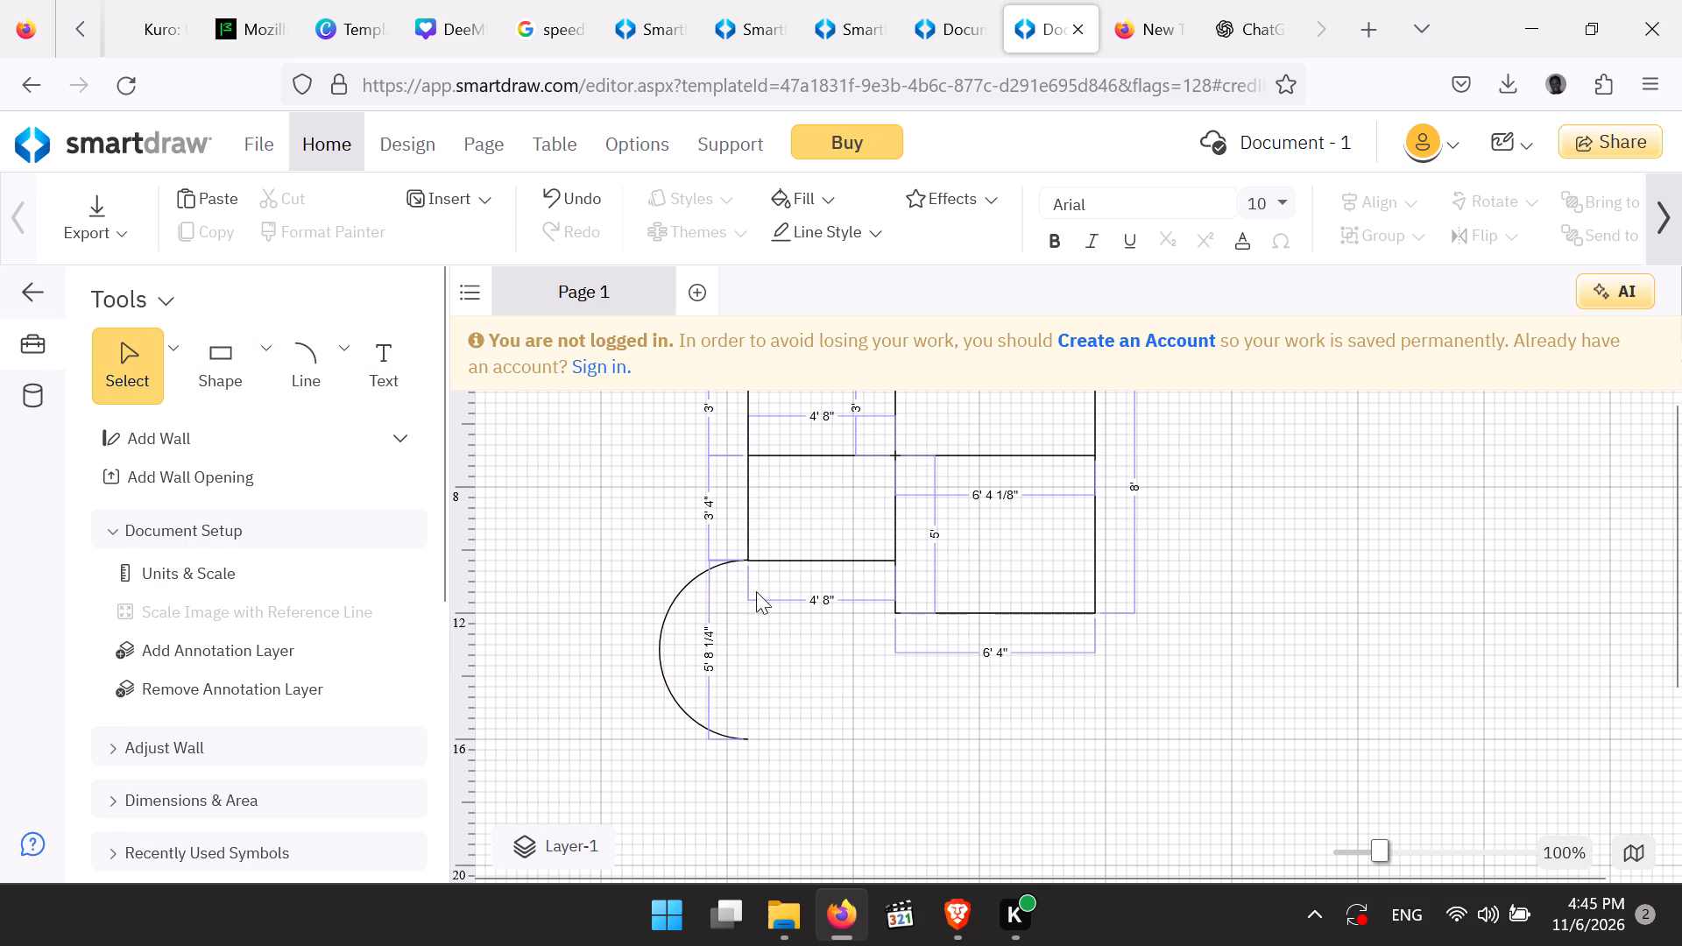
# Draw a straight vertical line about 4' long downward from the bottom of the 5' line, level with the curve's lower end.
pyautogui.scroll(1, 821, 588)
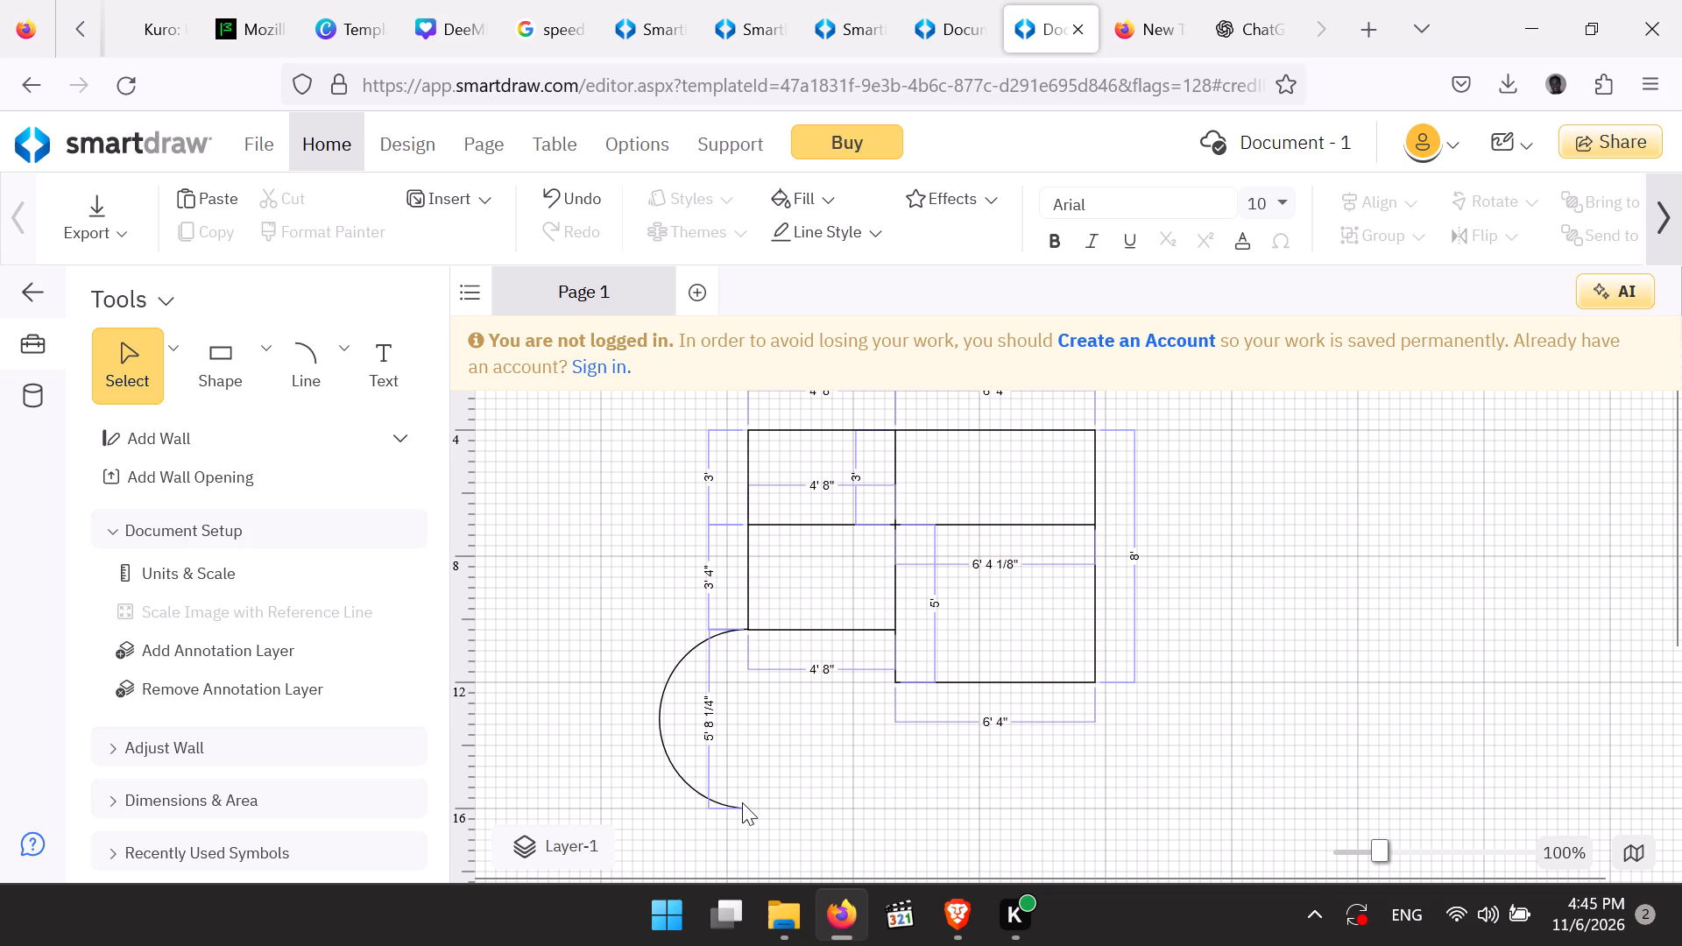
pyautogui.click(767, 759)
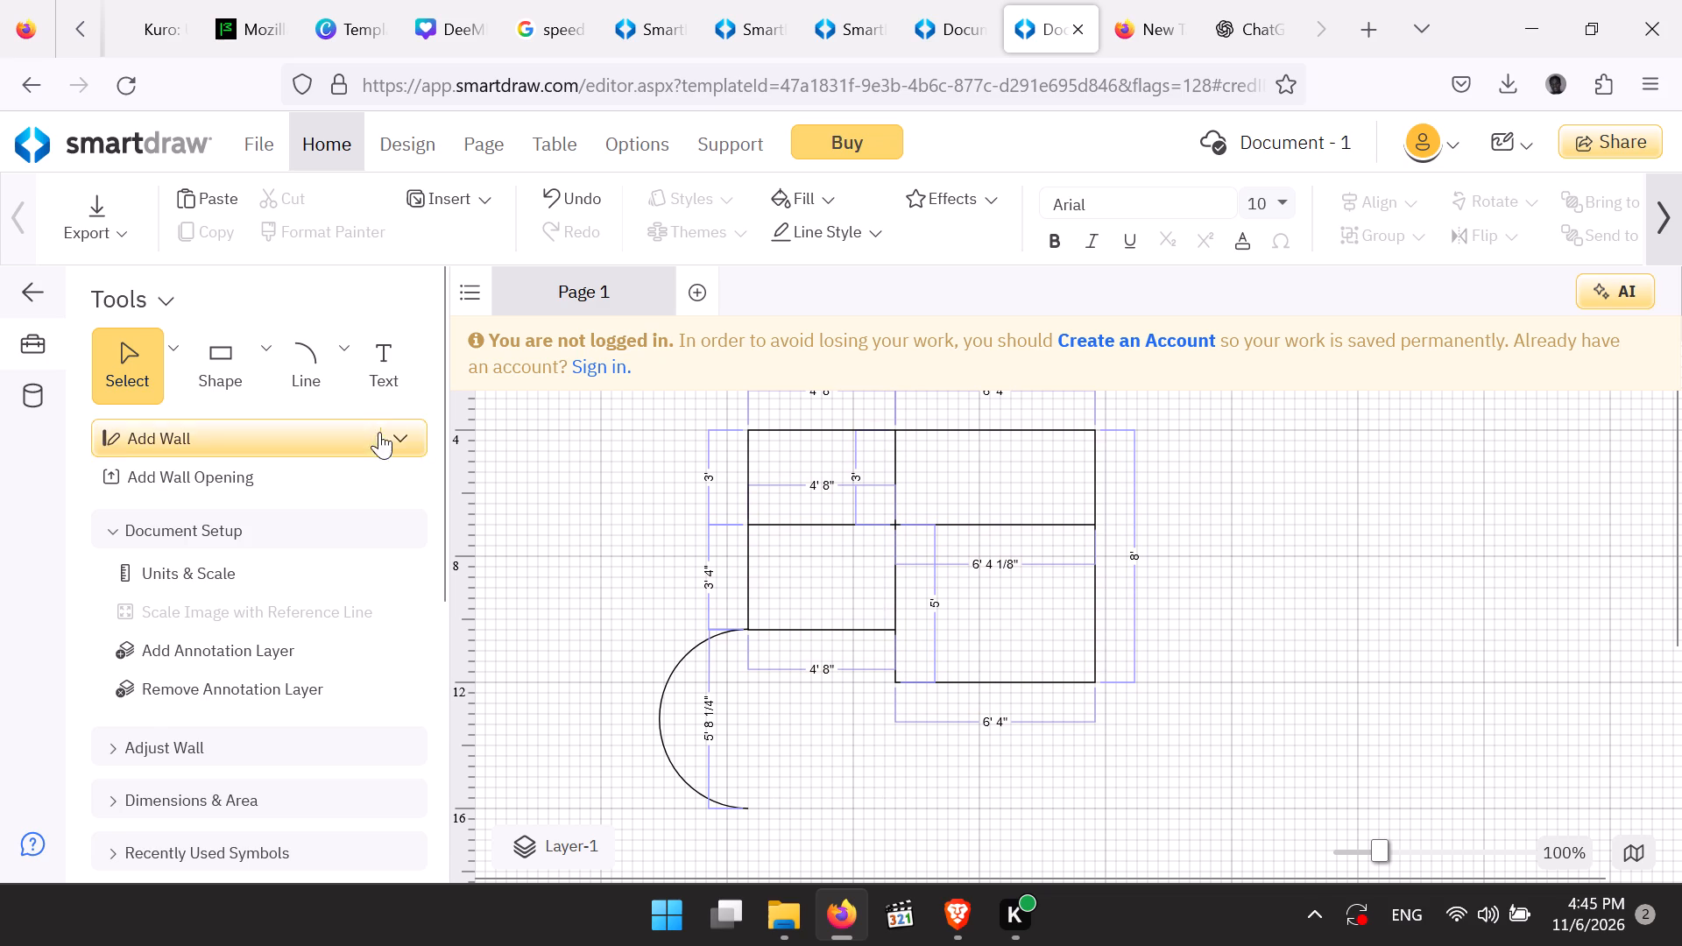
pyautogui.click(341, 347)
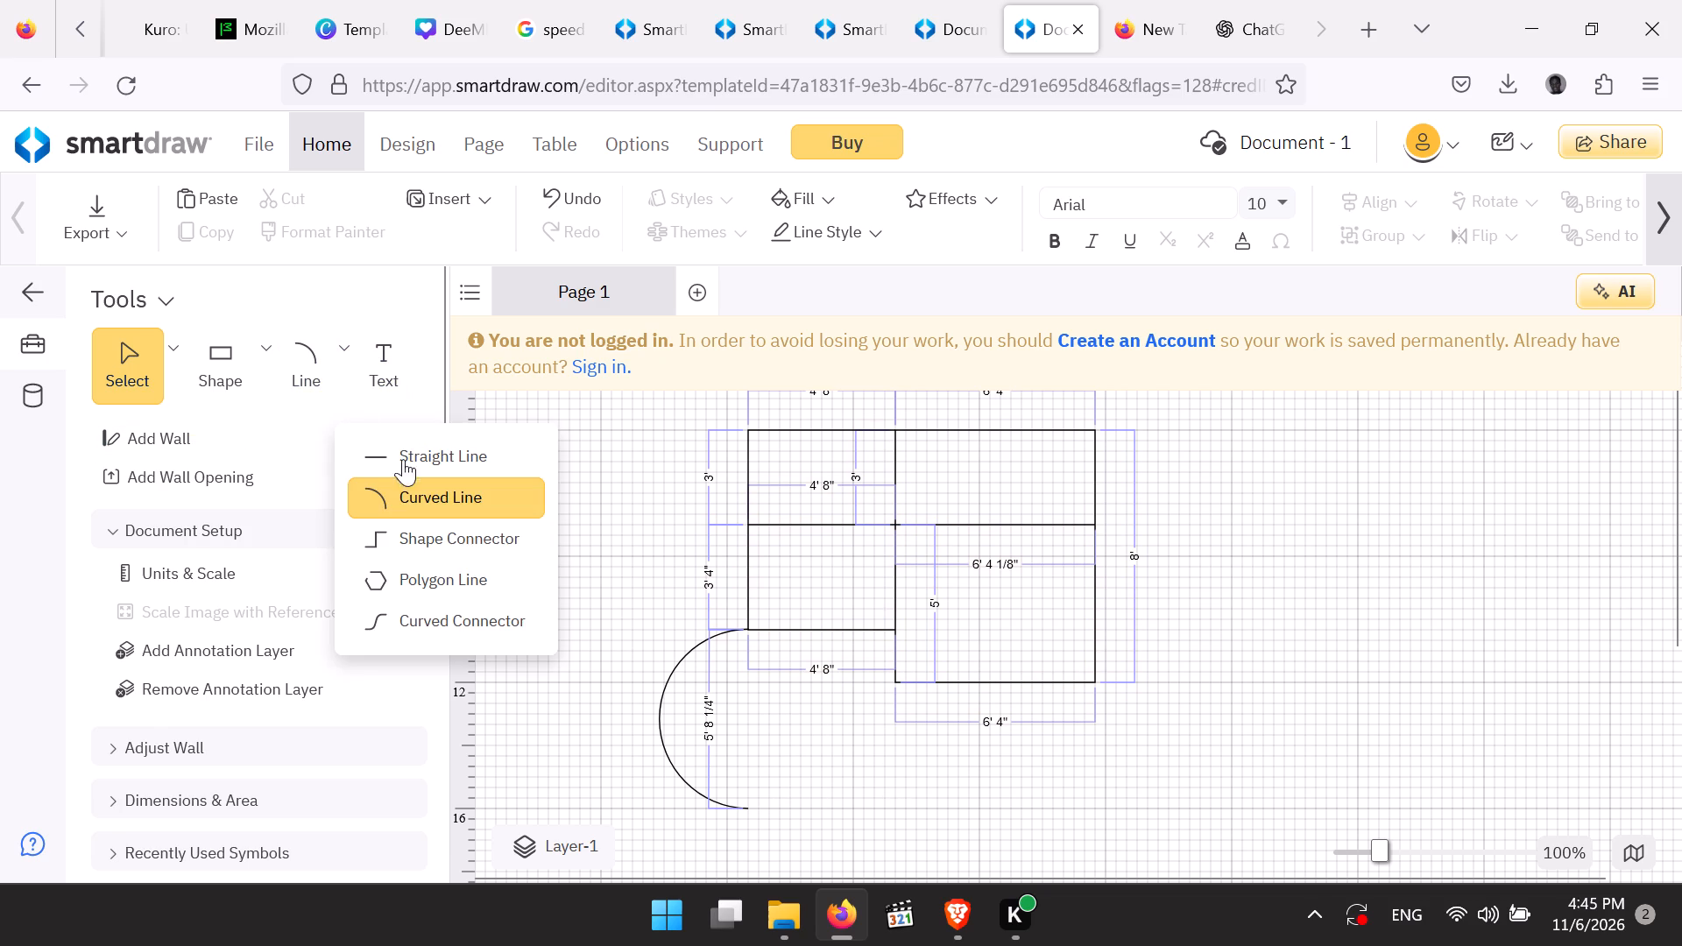
pyautogui.click(452, 447)
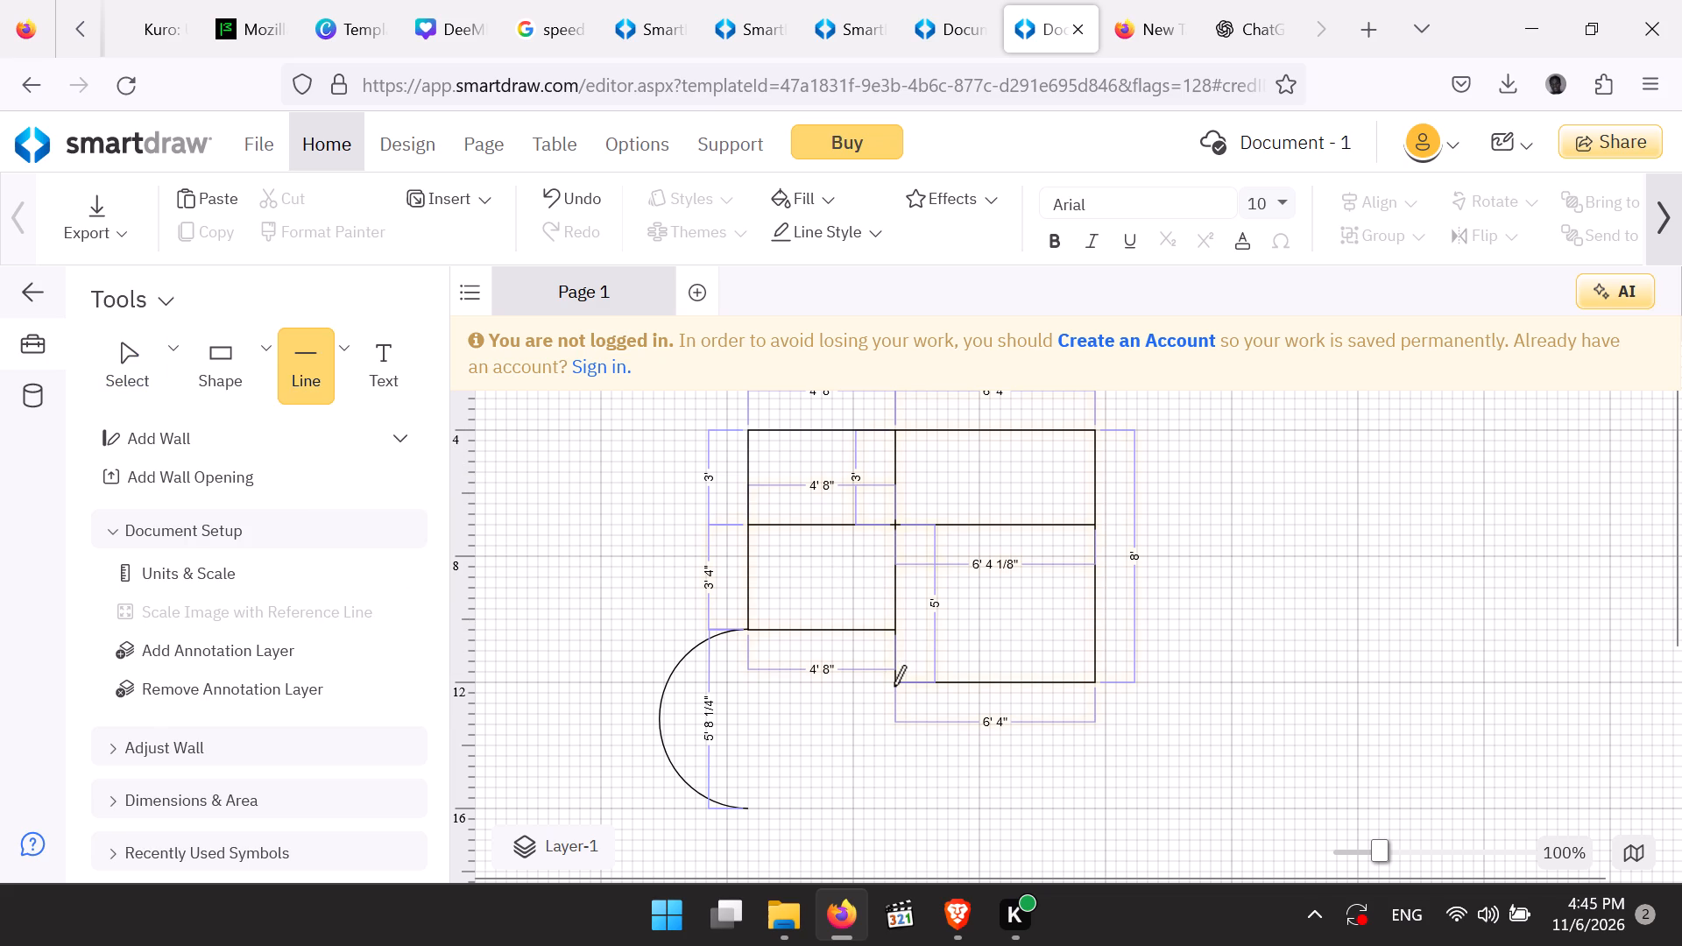
pyautogui.moveTo(894, 686); pyautogui.dragTo(895, 773)
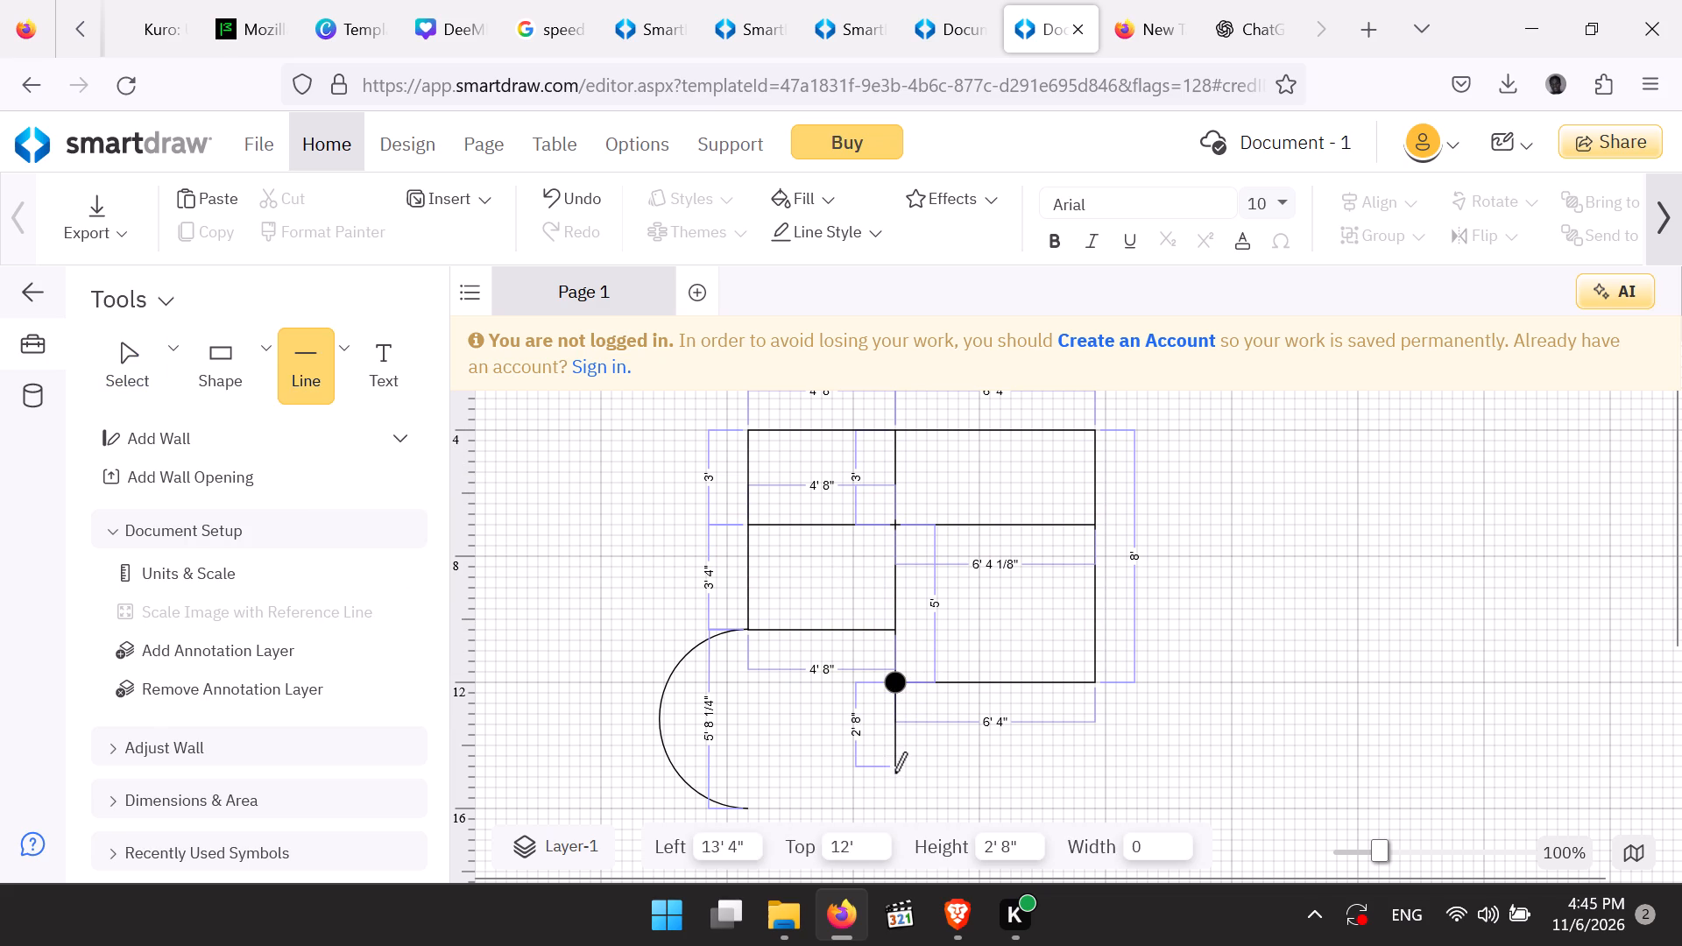
pyautogui.moveTo(895, 773); pyautogui.dragTo(892, 807)
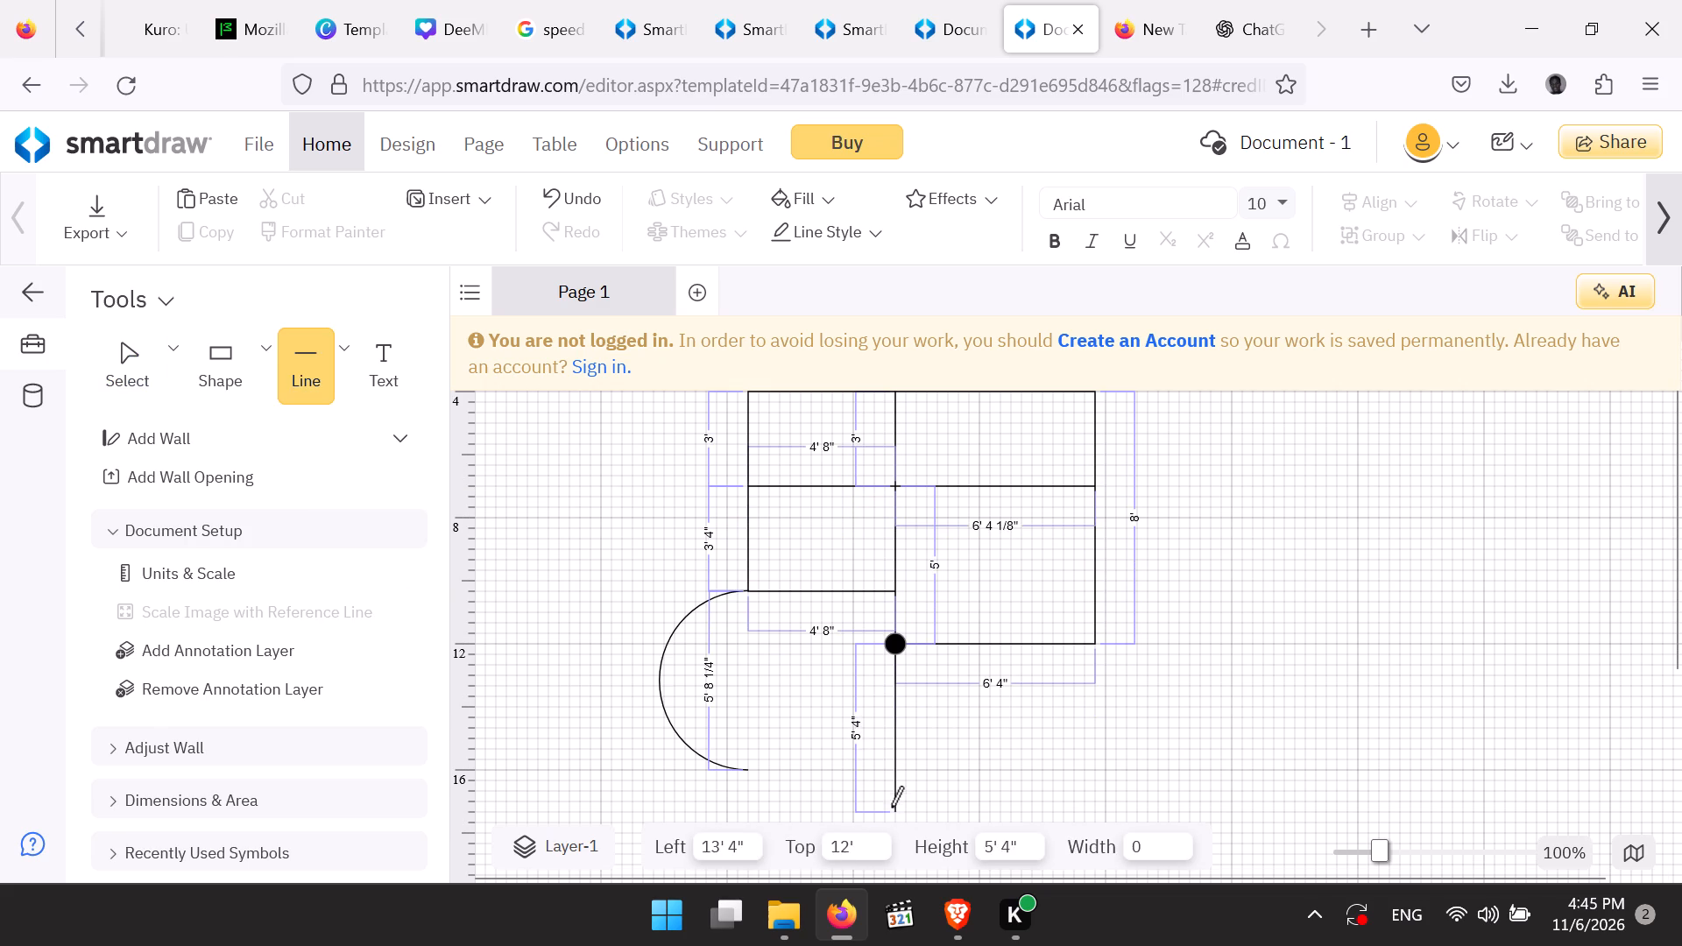
pyautogui.moveTo(892, 807); pyautogui.dragTo(894, 766)
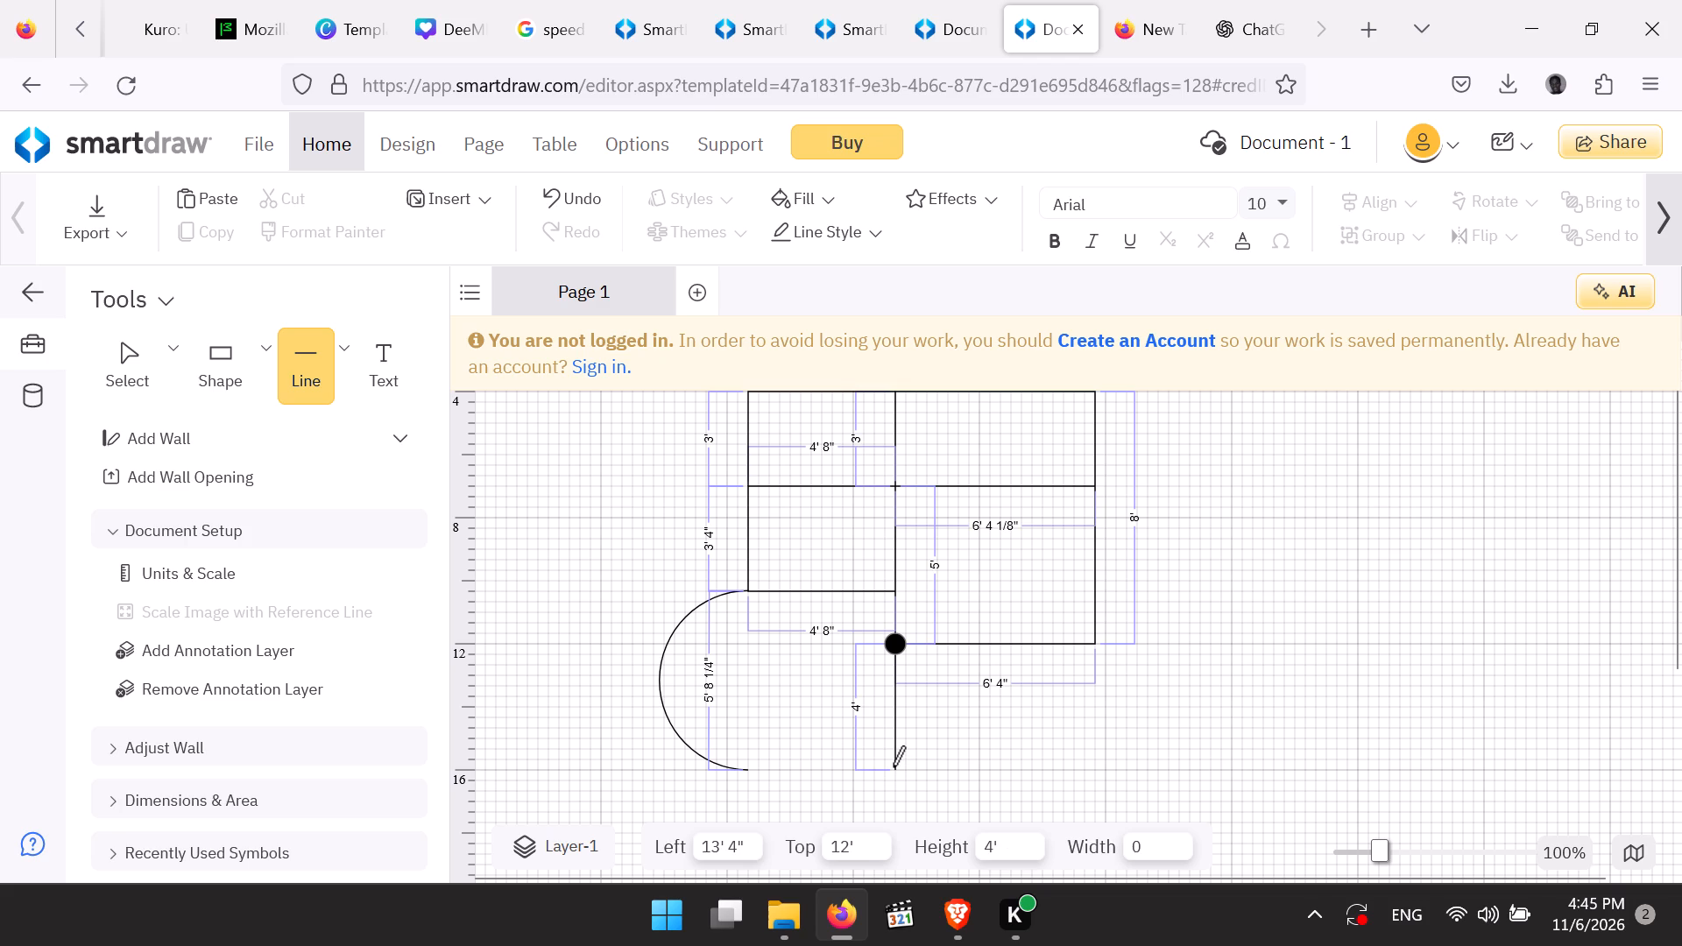
pyautogui.moveTo(894, 766); pyautogui.dragTo(894, 768)
pyautogui.click(894, 768)
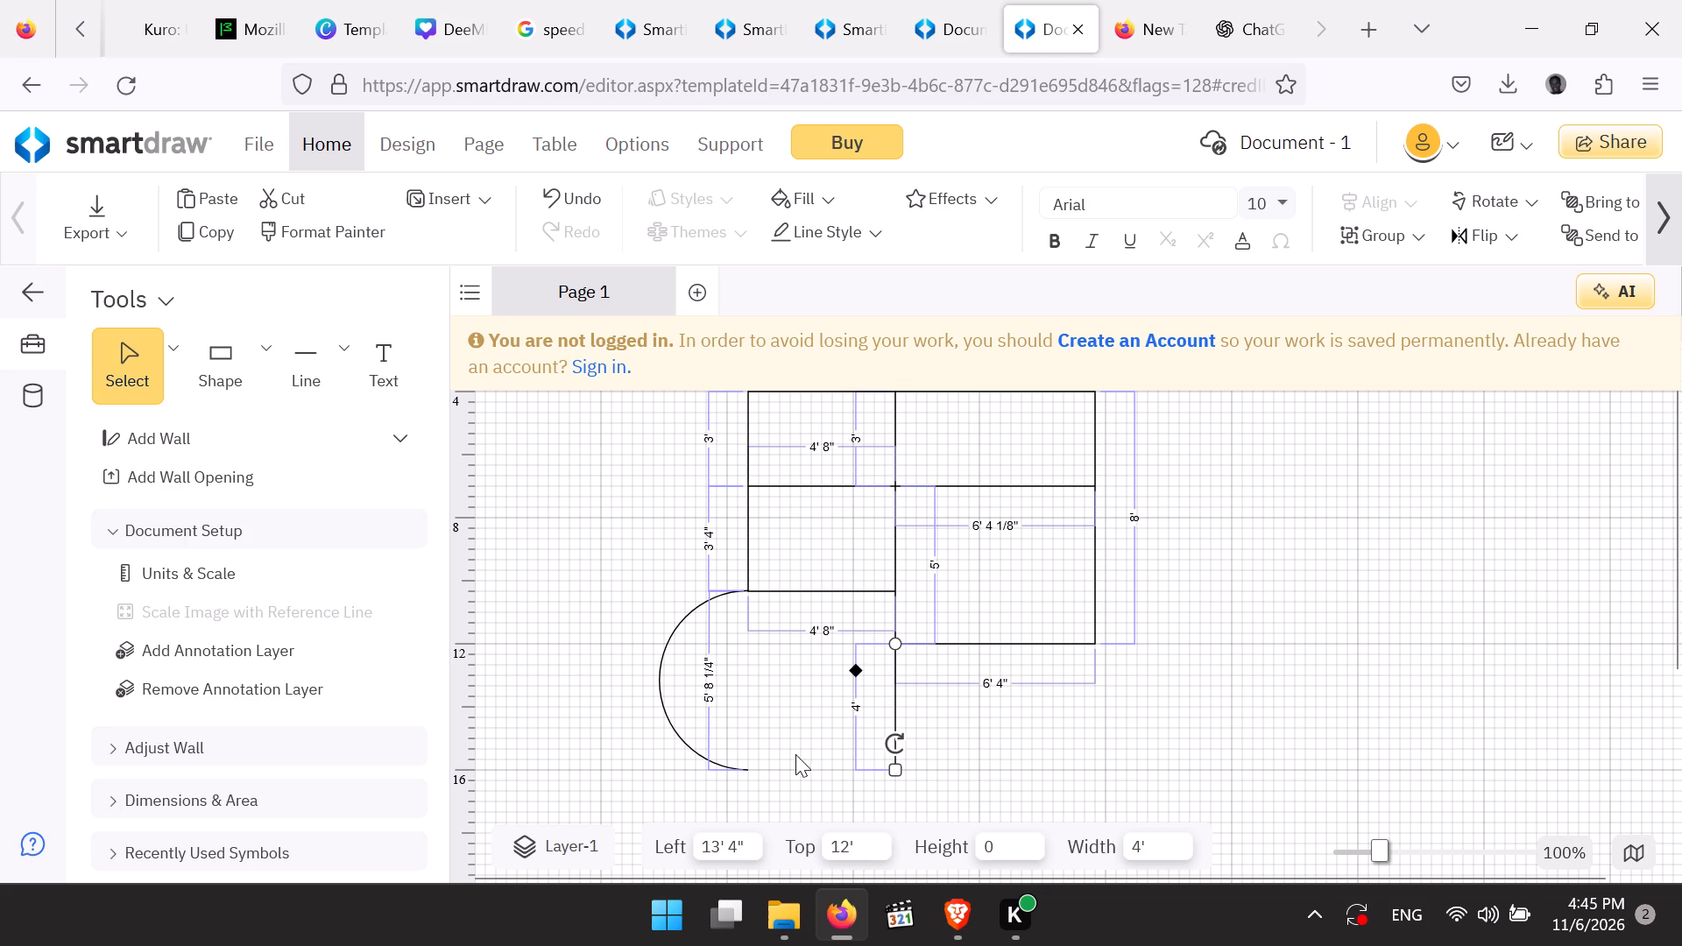
# Draw a straight horizontal line about 4' 8" long from the curve's lower end to the bottom of the 4' vertical line.
pyautogui.click(316, 358)
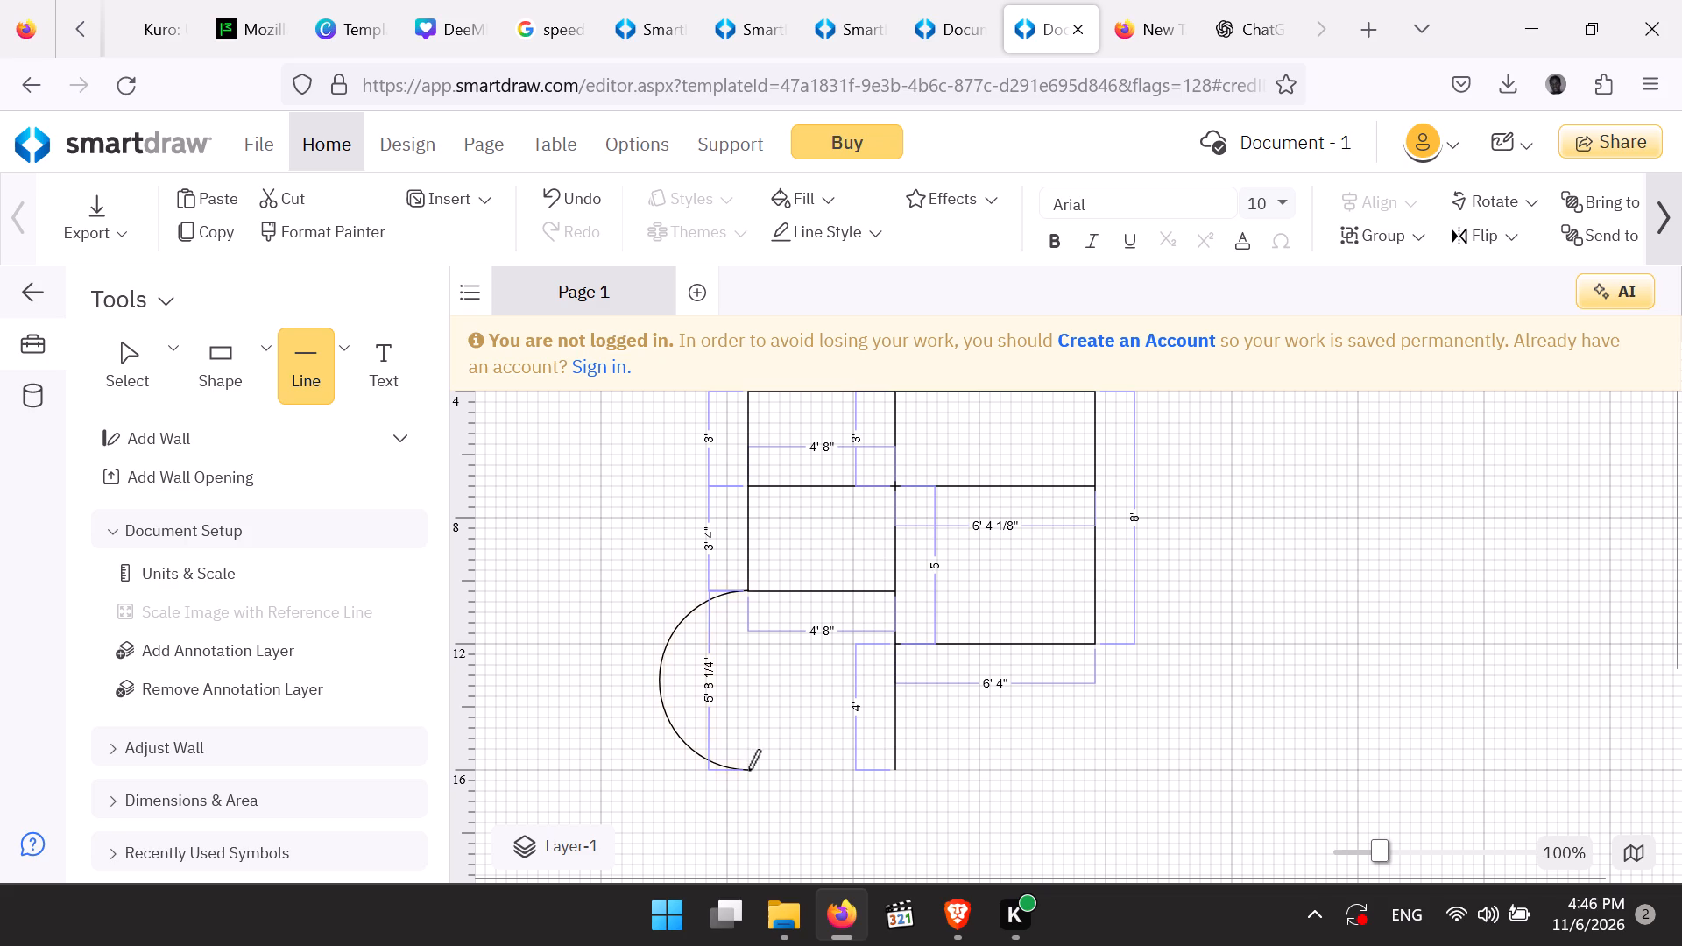
pyautogui.moveTo(749, 770); pyautogui.dragTo(848, 765)
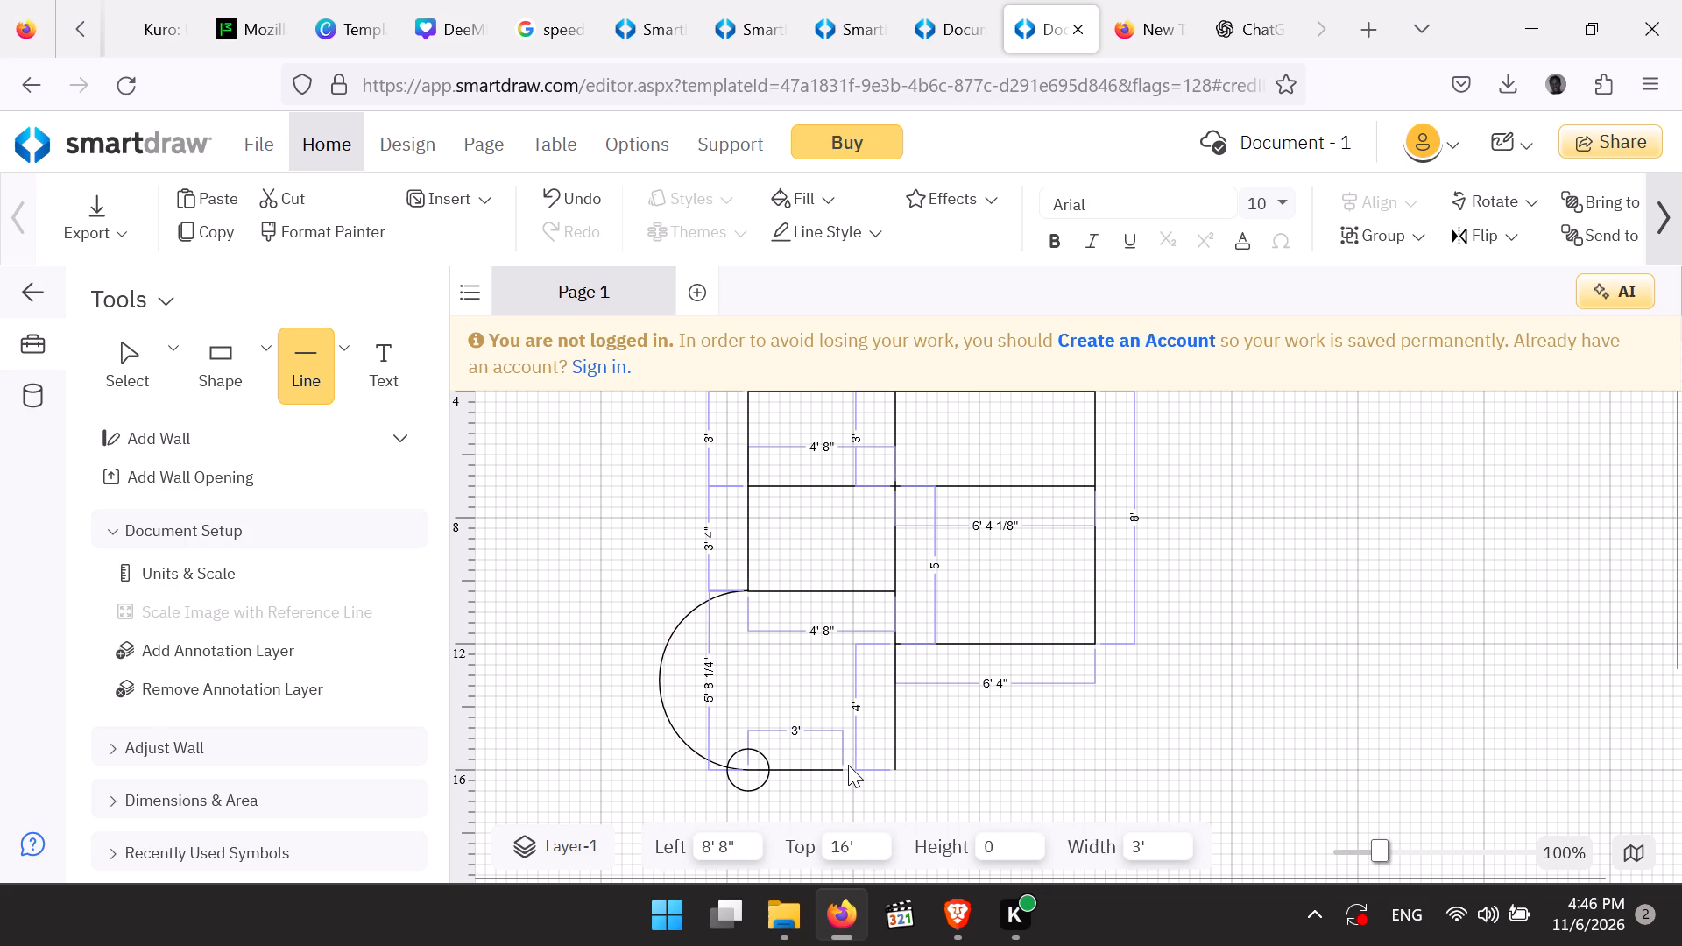
pyautogui.moveTo(848, 765); pyautogui.dragTo(882, 766)
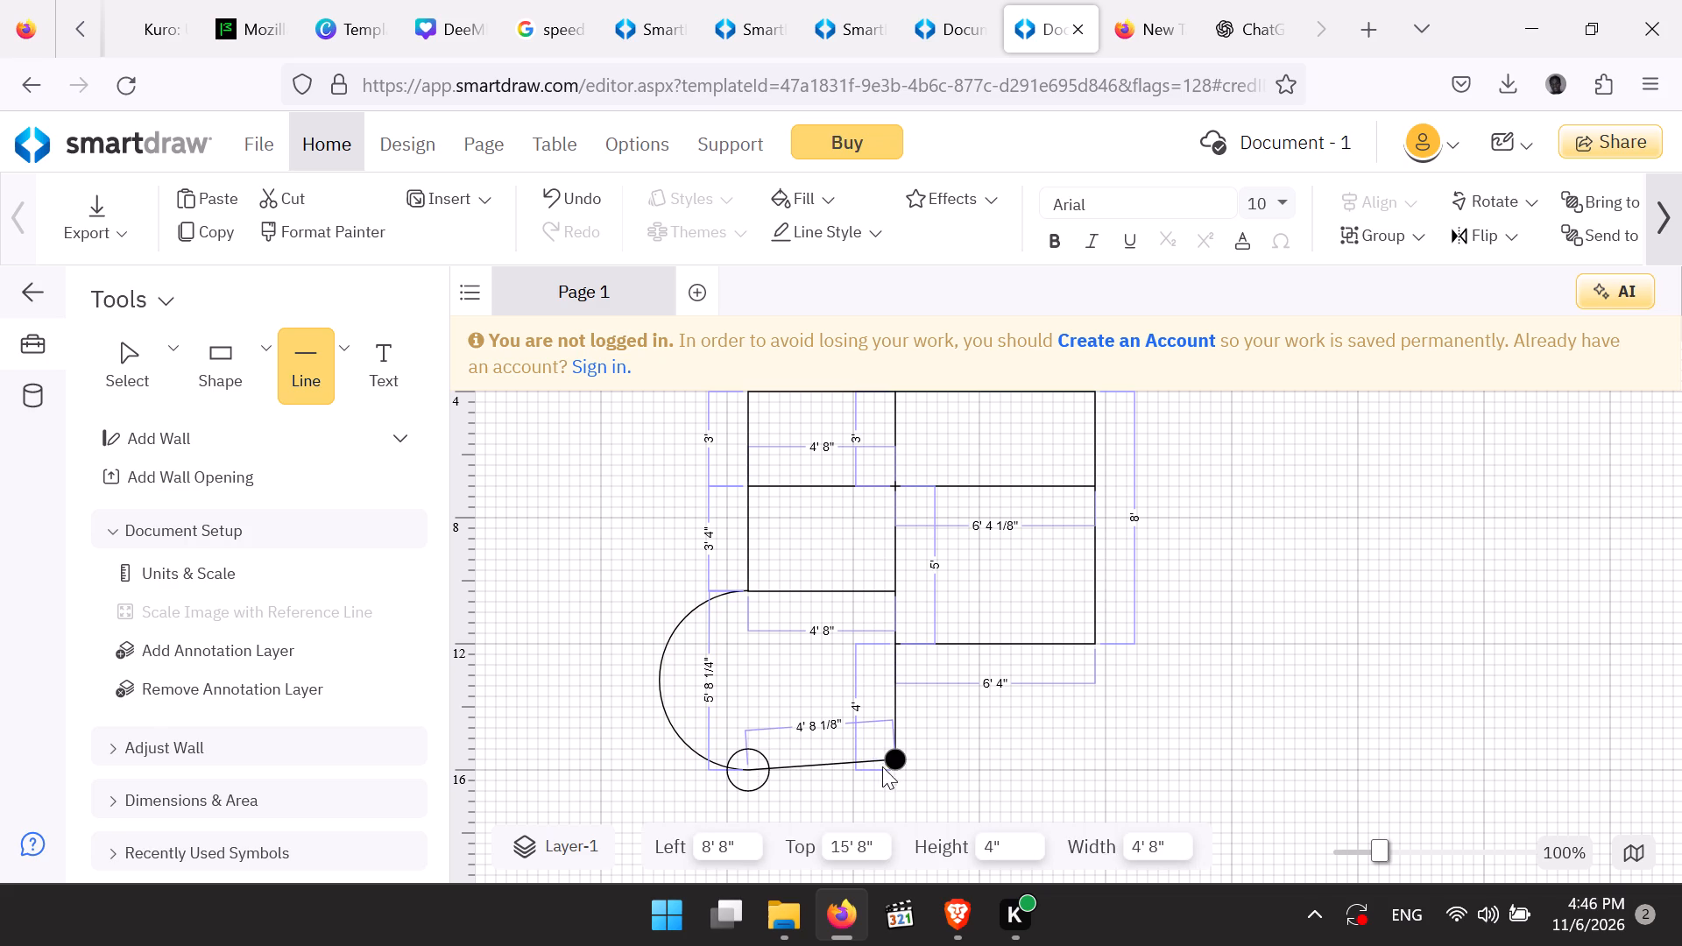
pyautogui.moveTo(882, 766); pyautogui.dragTo(892, 766)
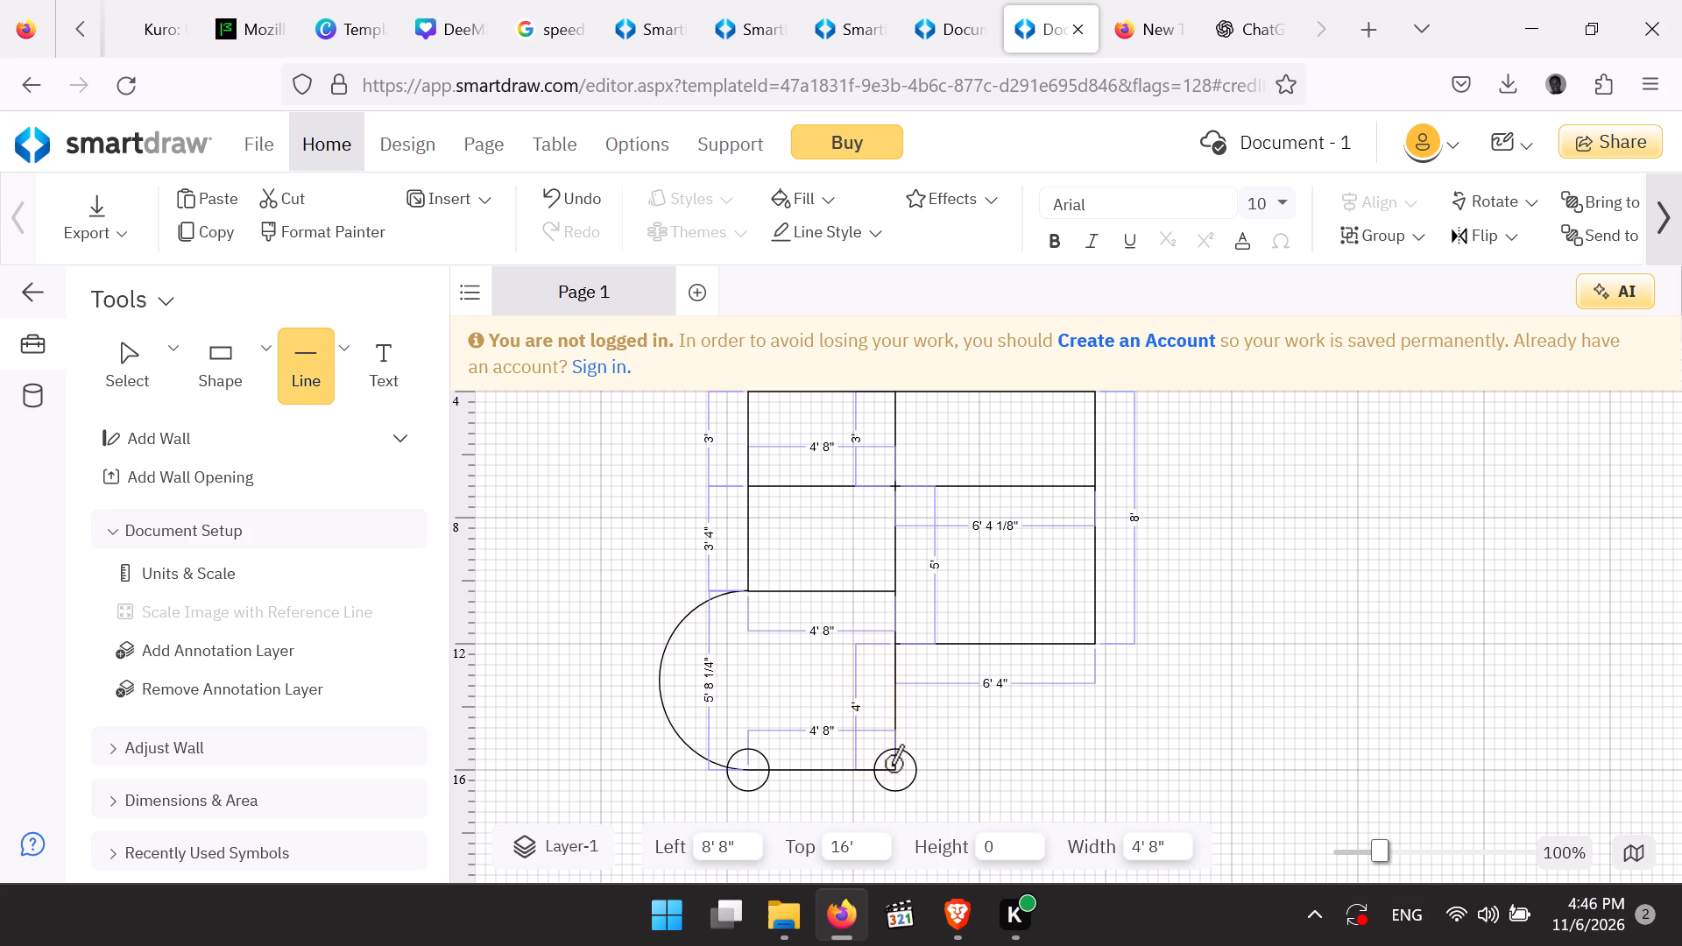
pyautogui.moveTo(892, 766); pyautogui.dragTo(892, 769)
pyautogui.click(892, 769)
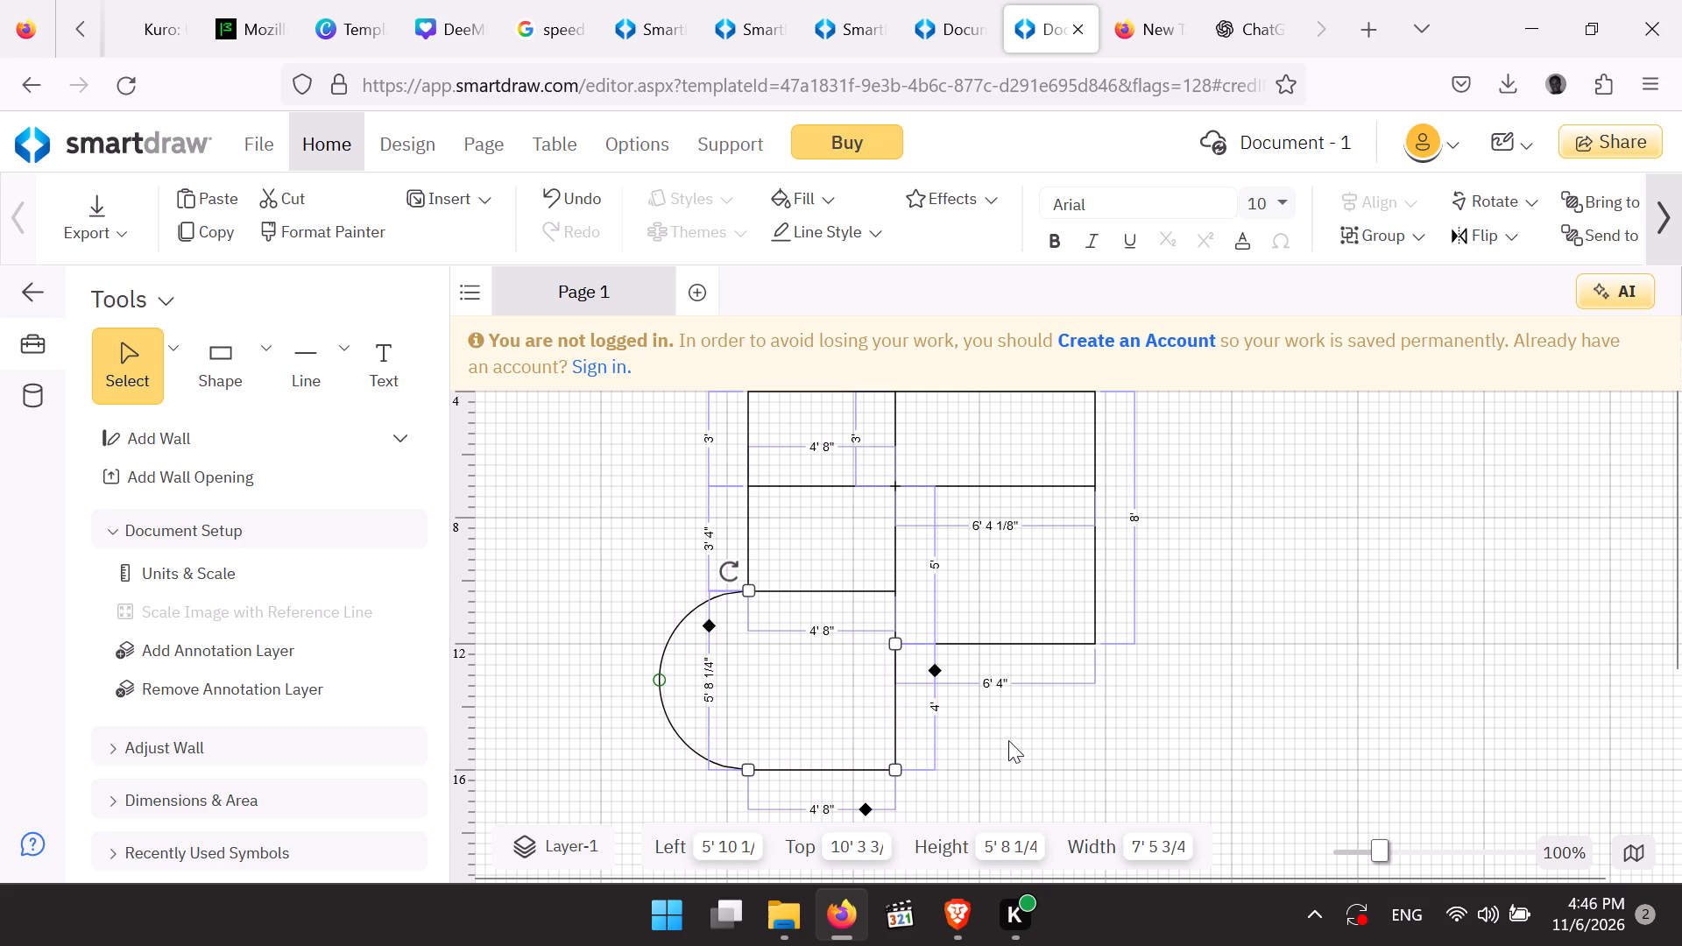
pyautogui.click(1012, 740)
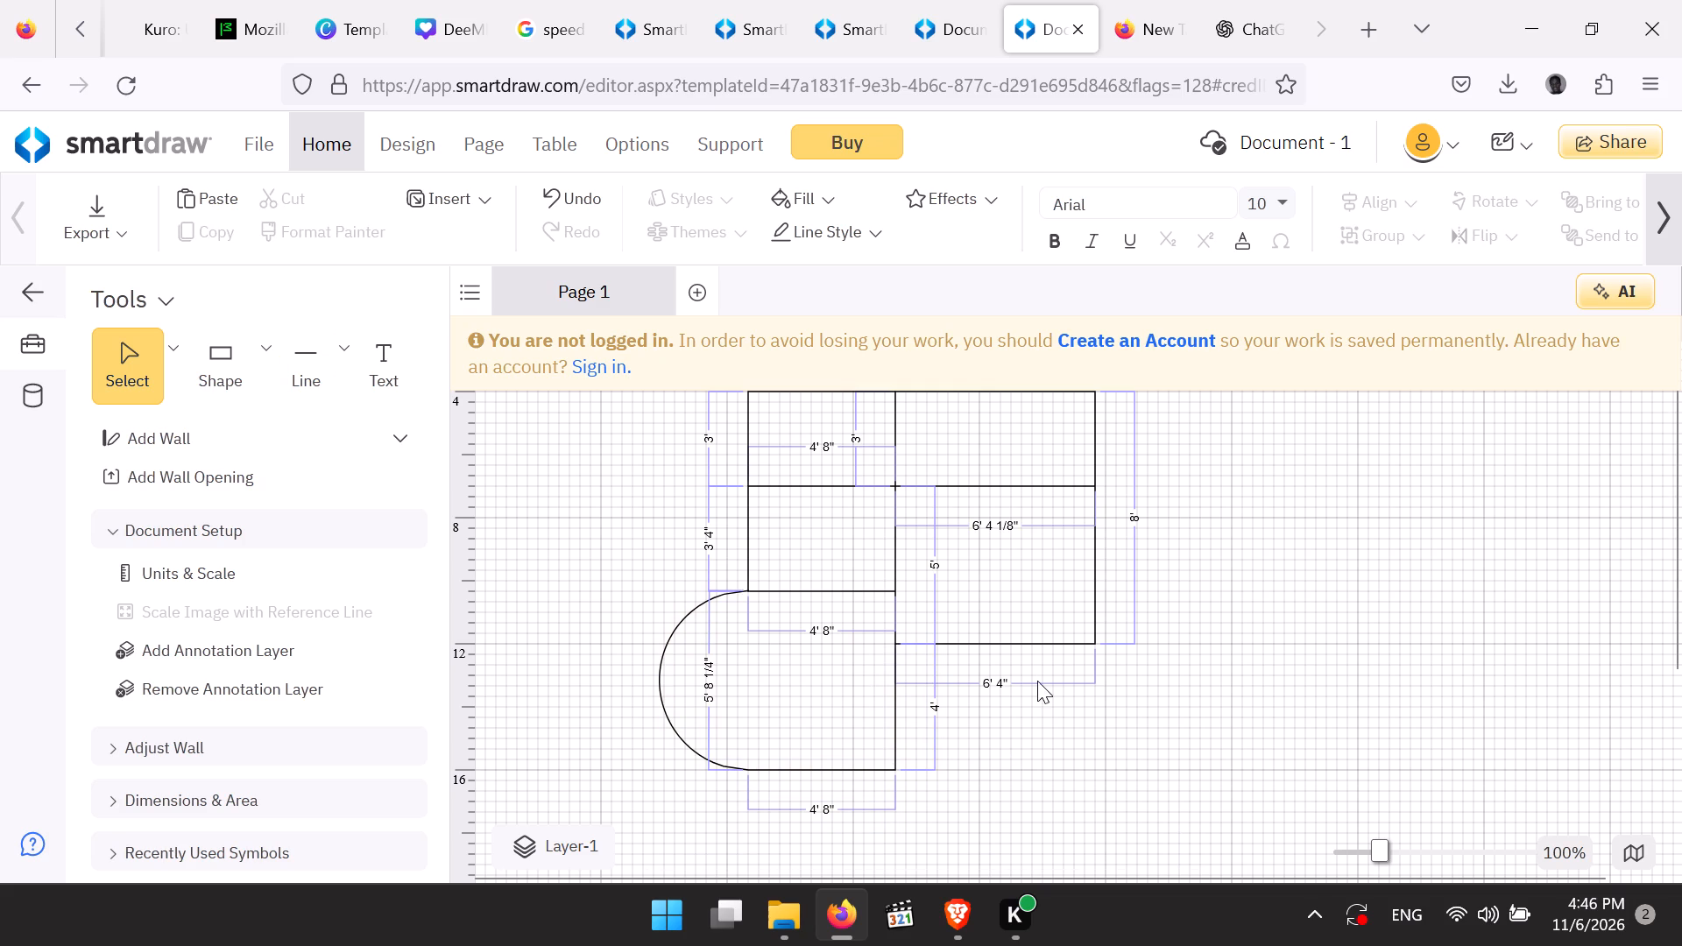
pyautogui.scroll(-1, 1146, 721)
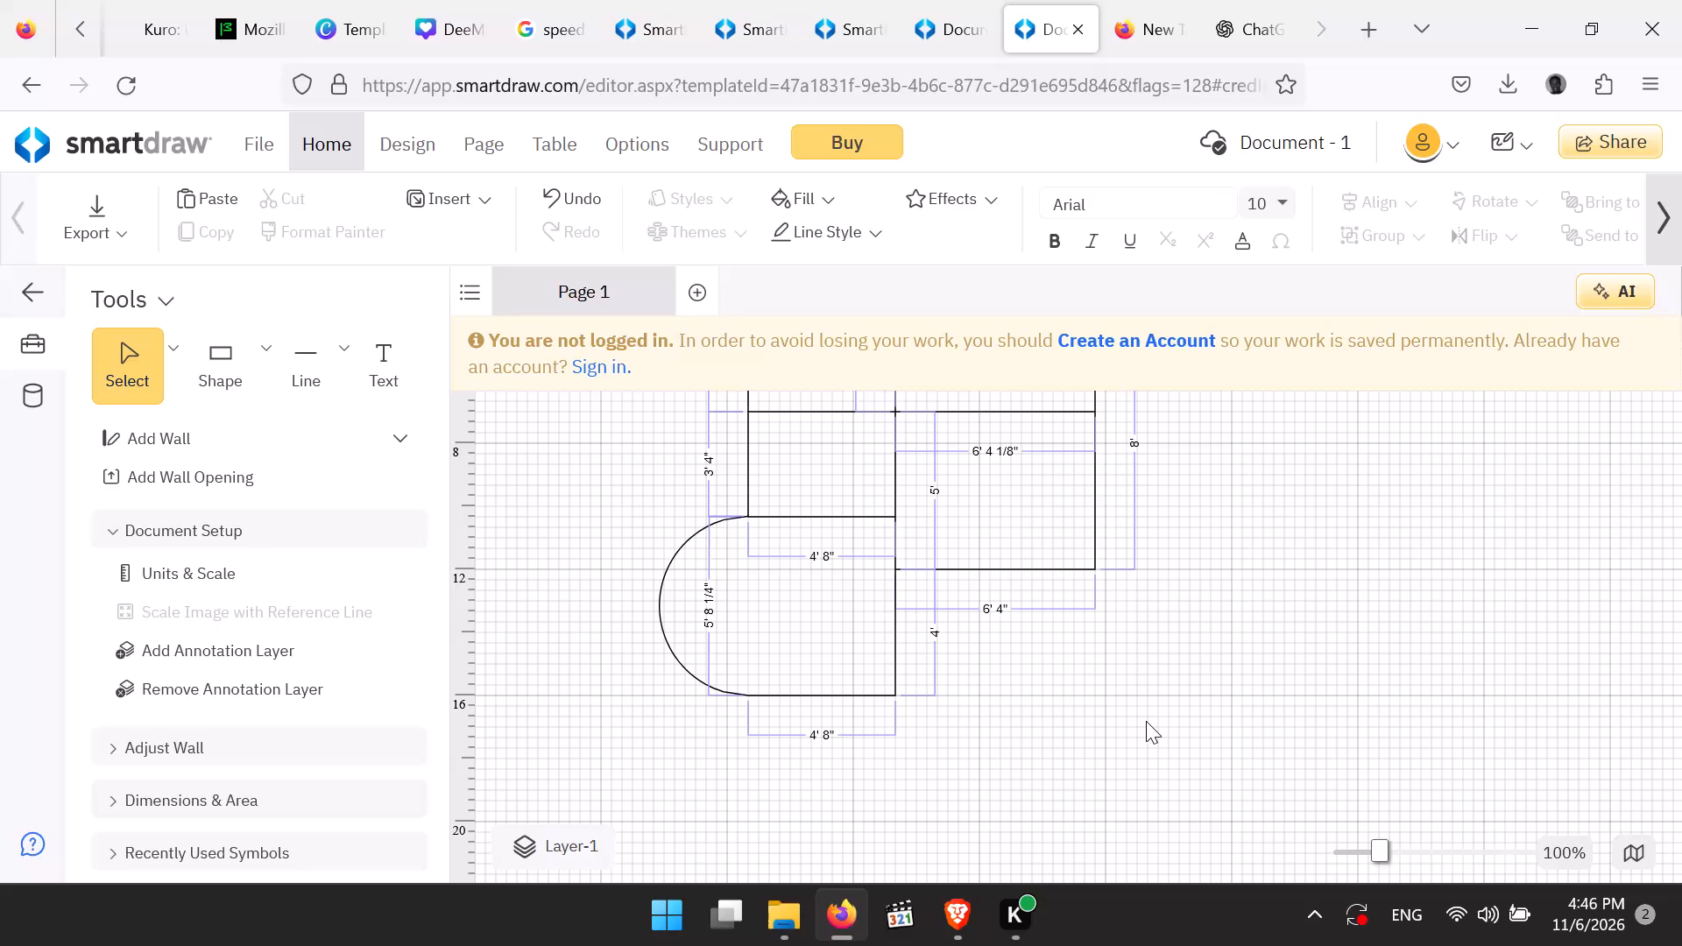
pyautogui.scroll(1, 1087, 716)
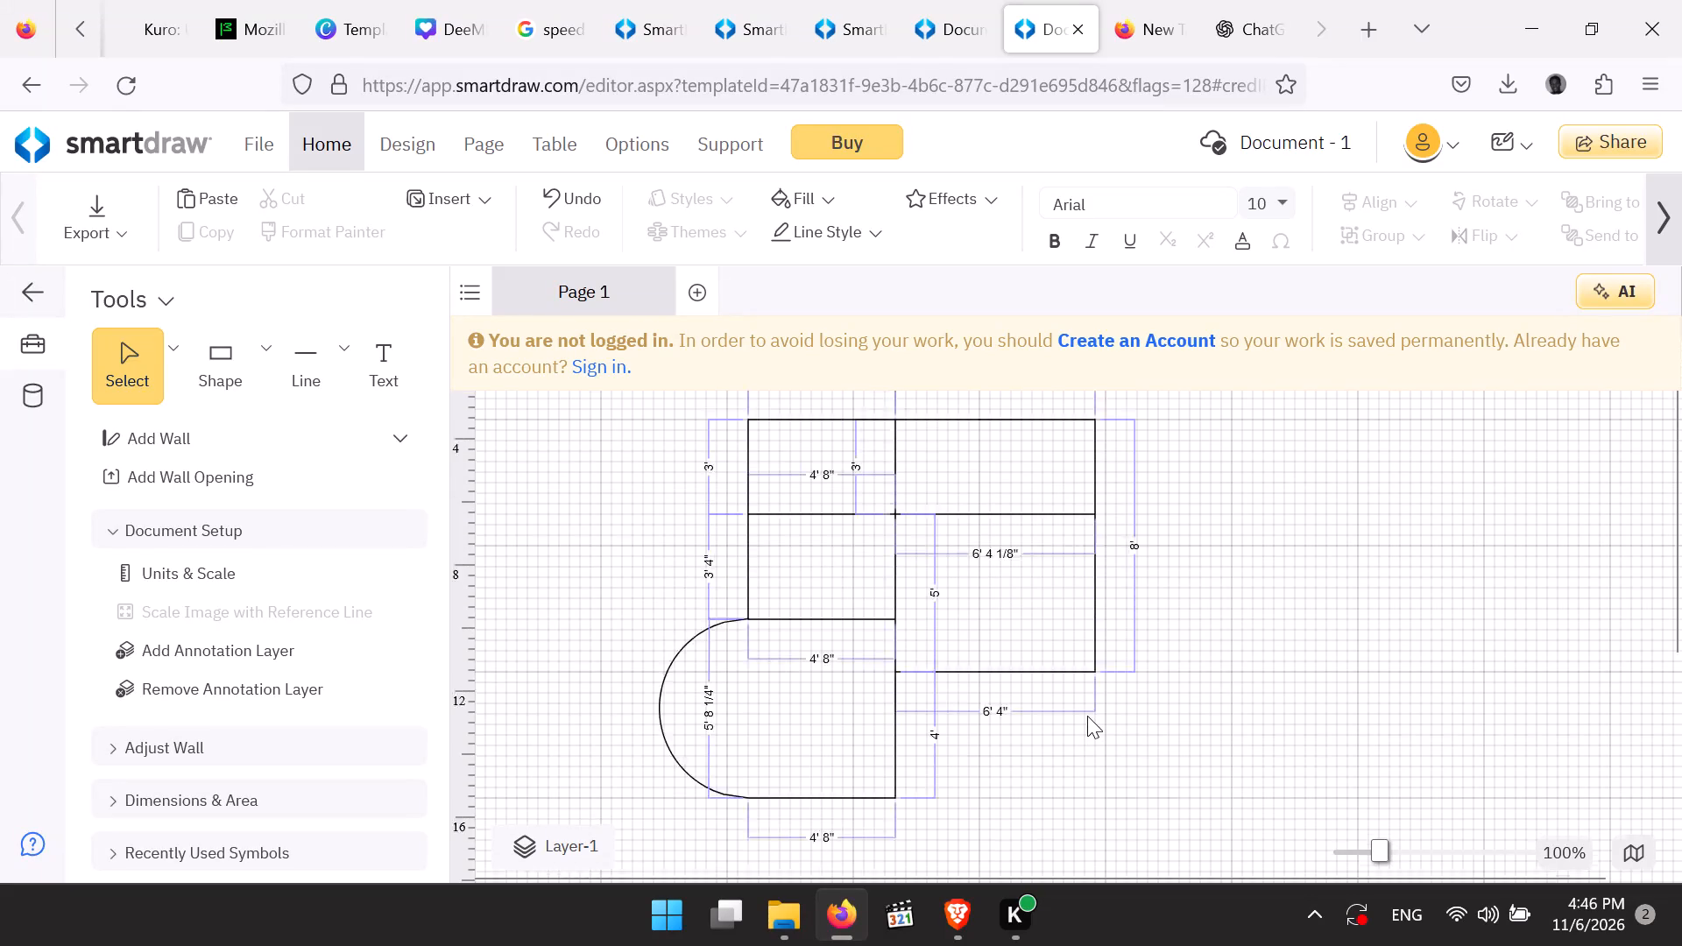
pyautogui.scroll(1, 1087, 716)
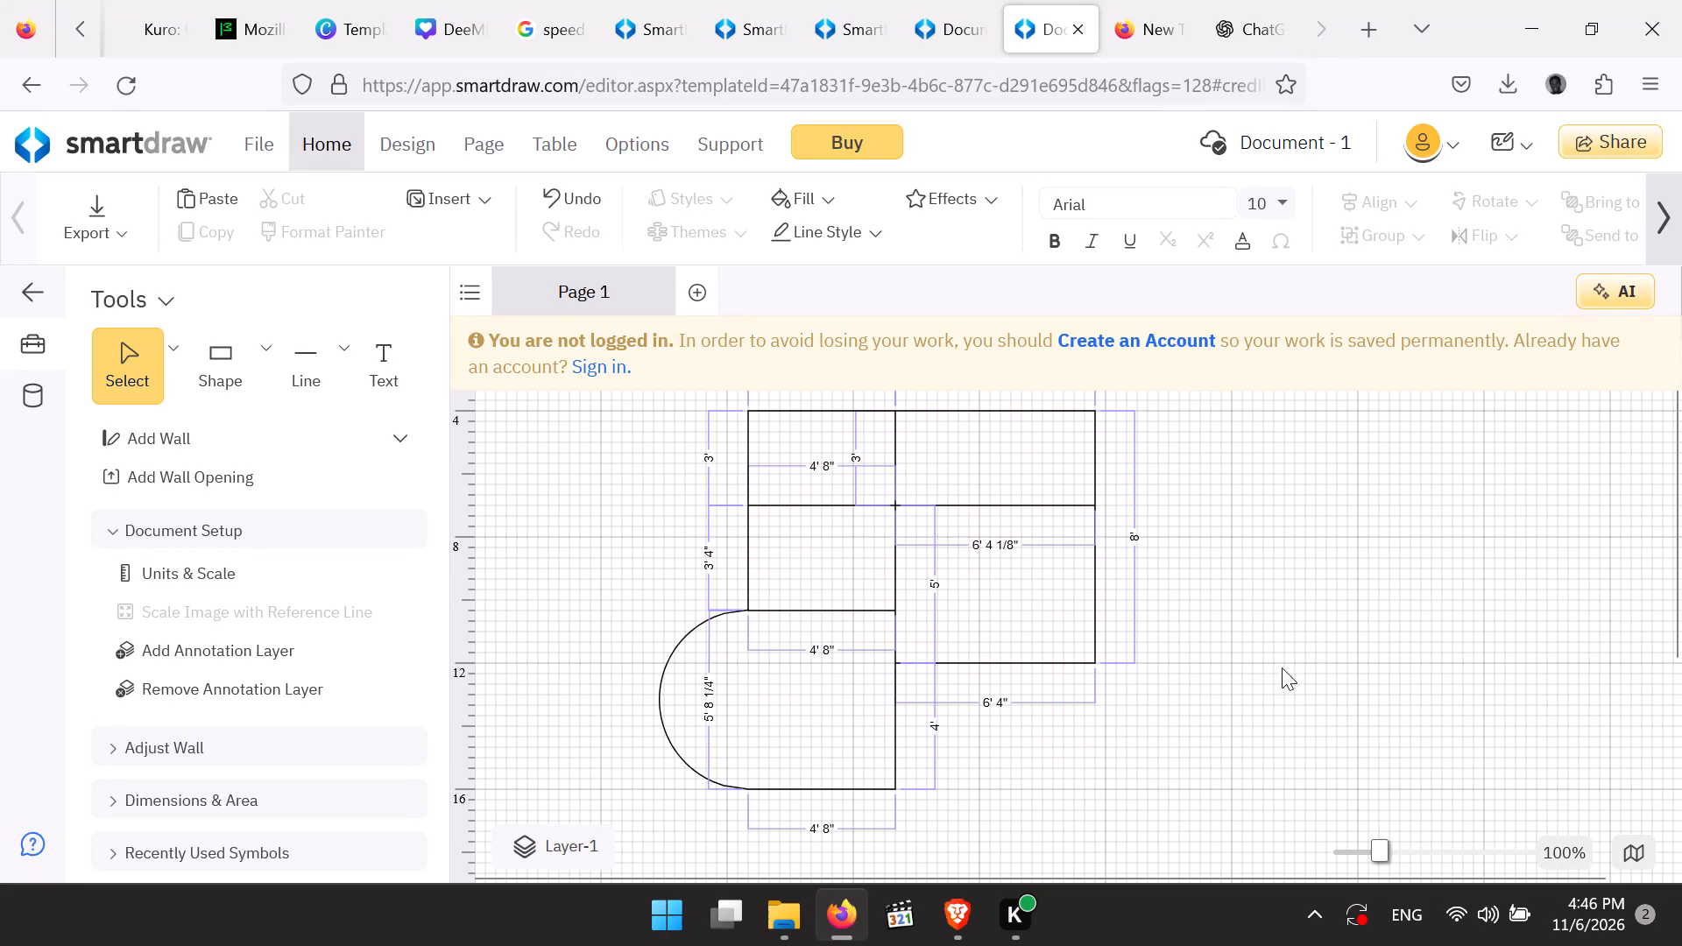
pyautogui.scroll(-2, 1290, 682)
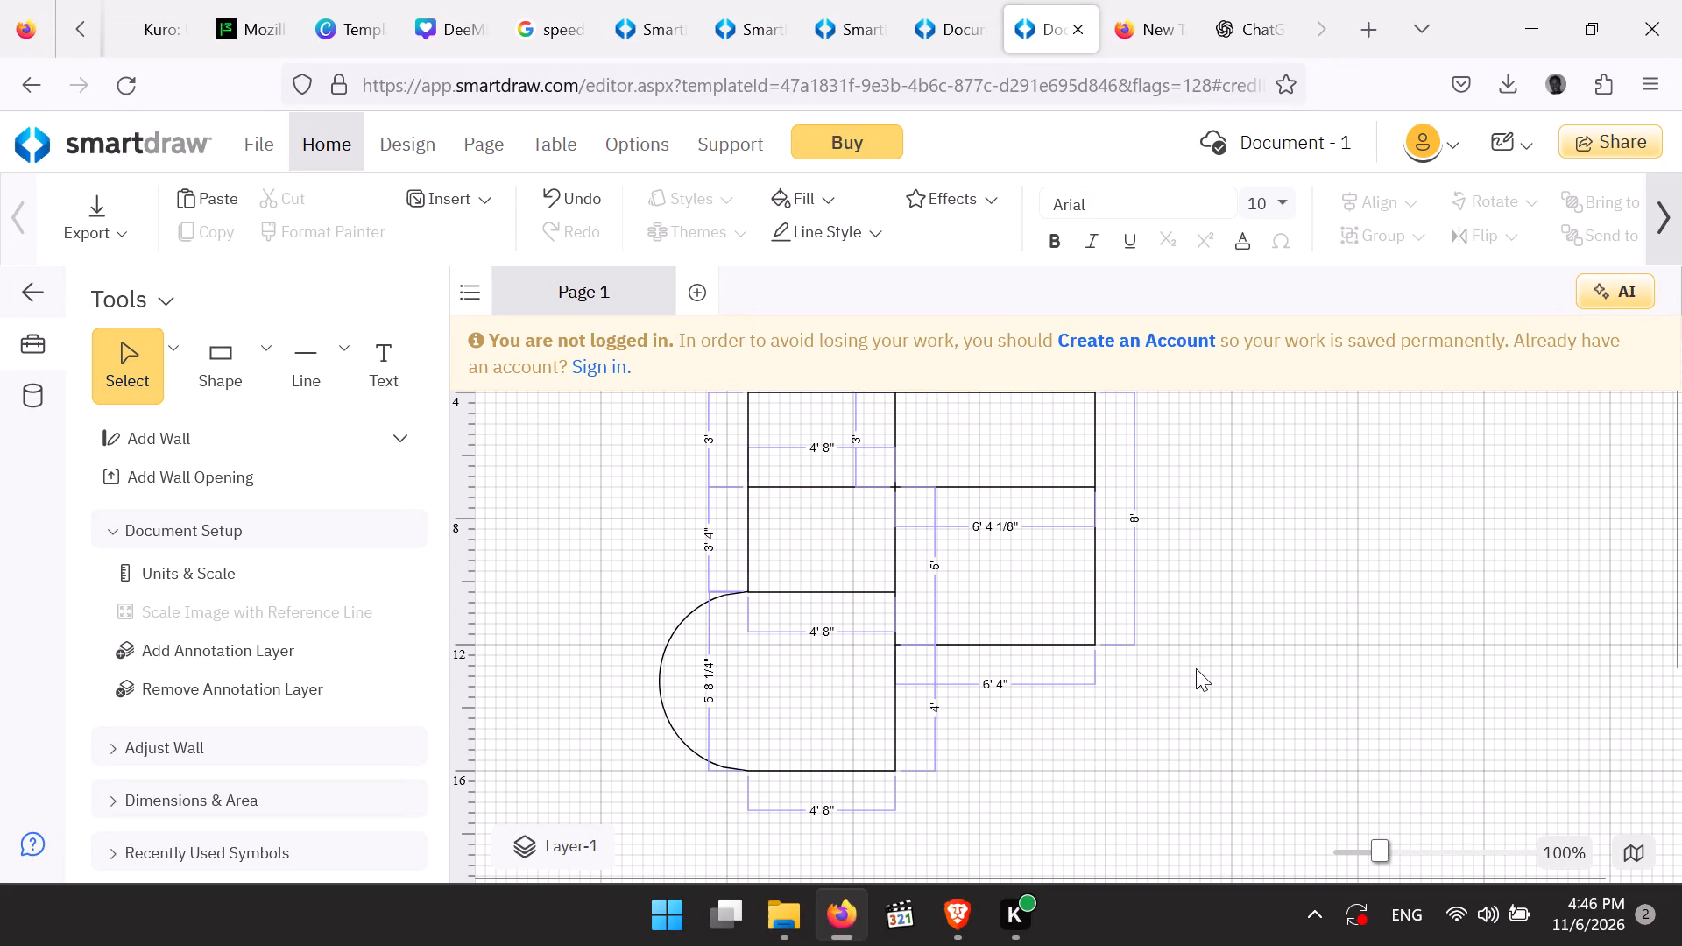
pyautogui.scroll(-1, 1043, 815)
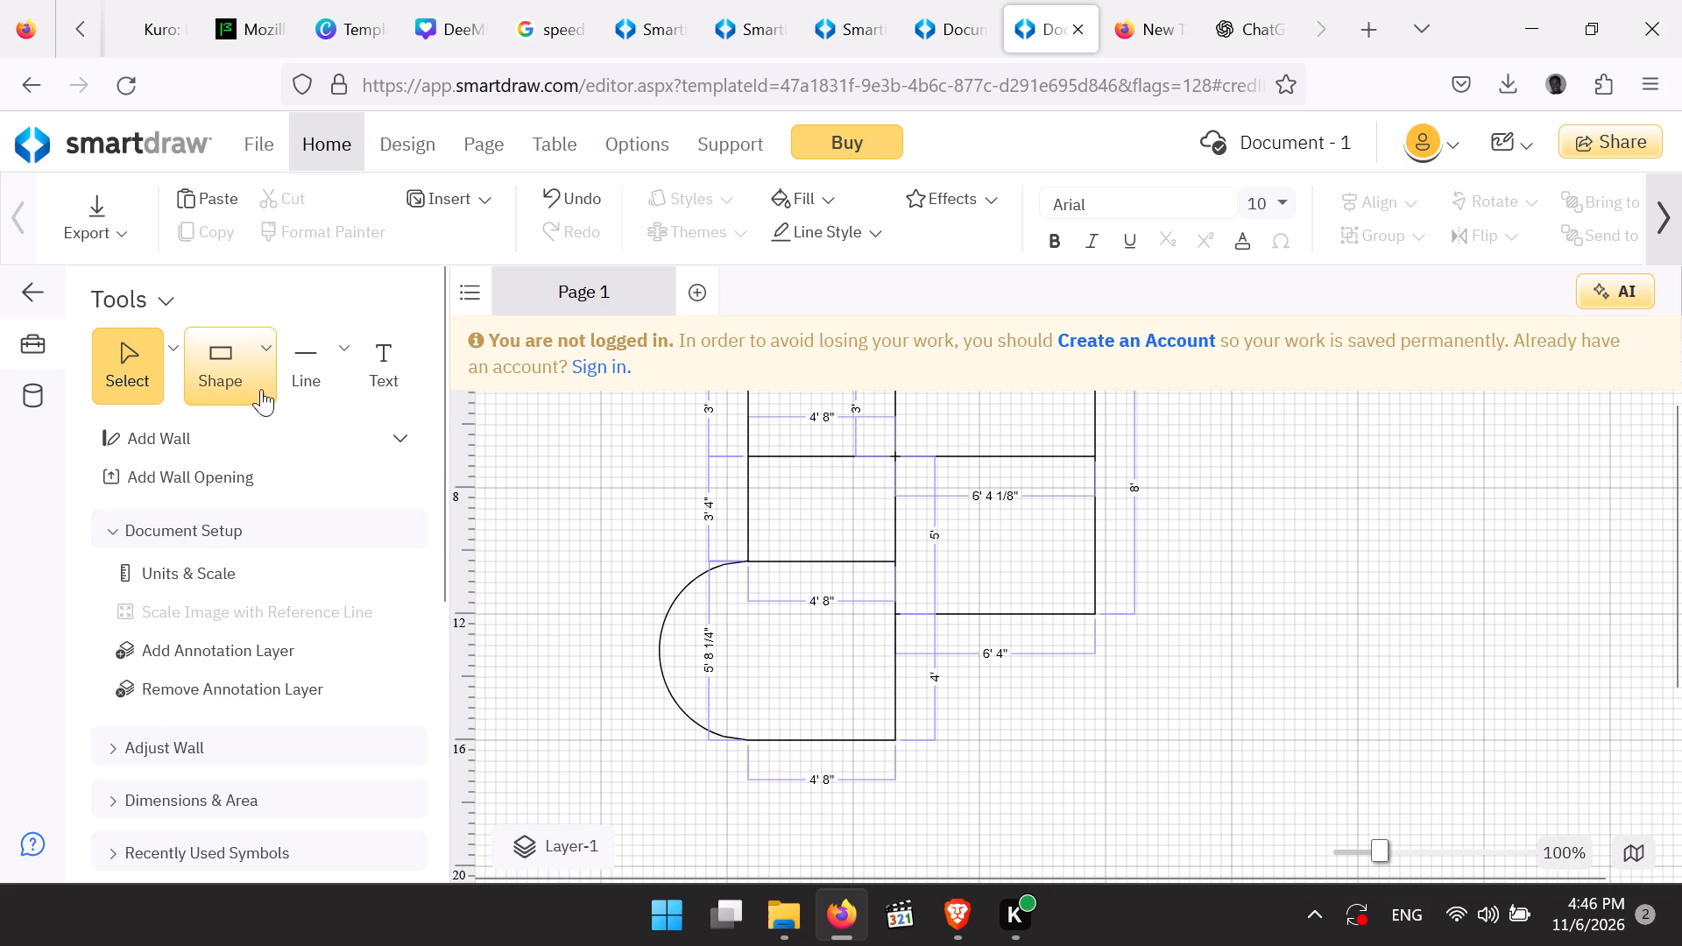
# Draw a stepped shape connector from the bottom end of the 8' line: about 3' 4" across, 6' 8" down and 3' 4" across.
pyautogui.click(326, 371)
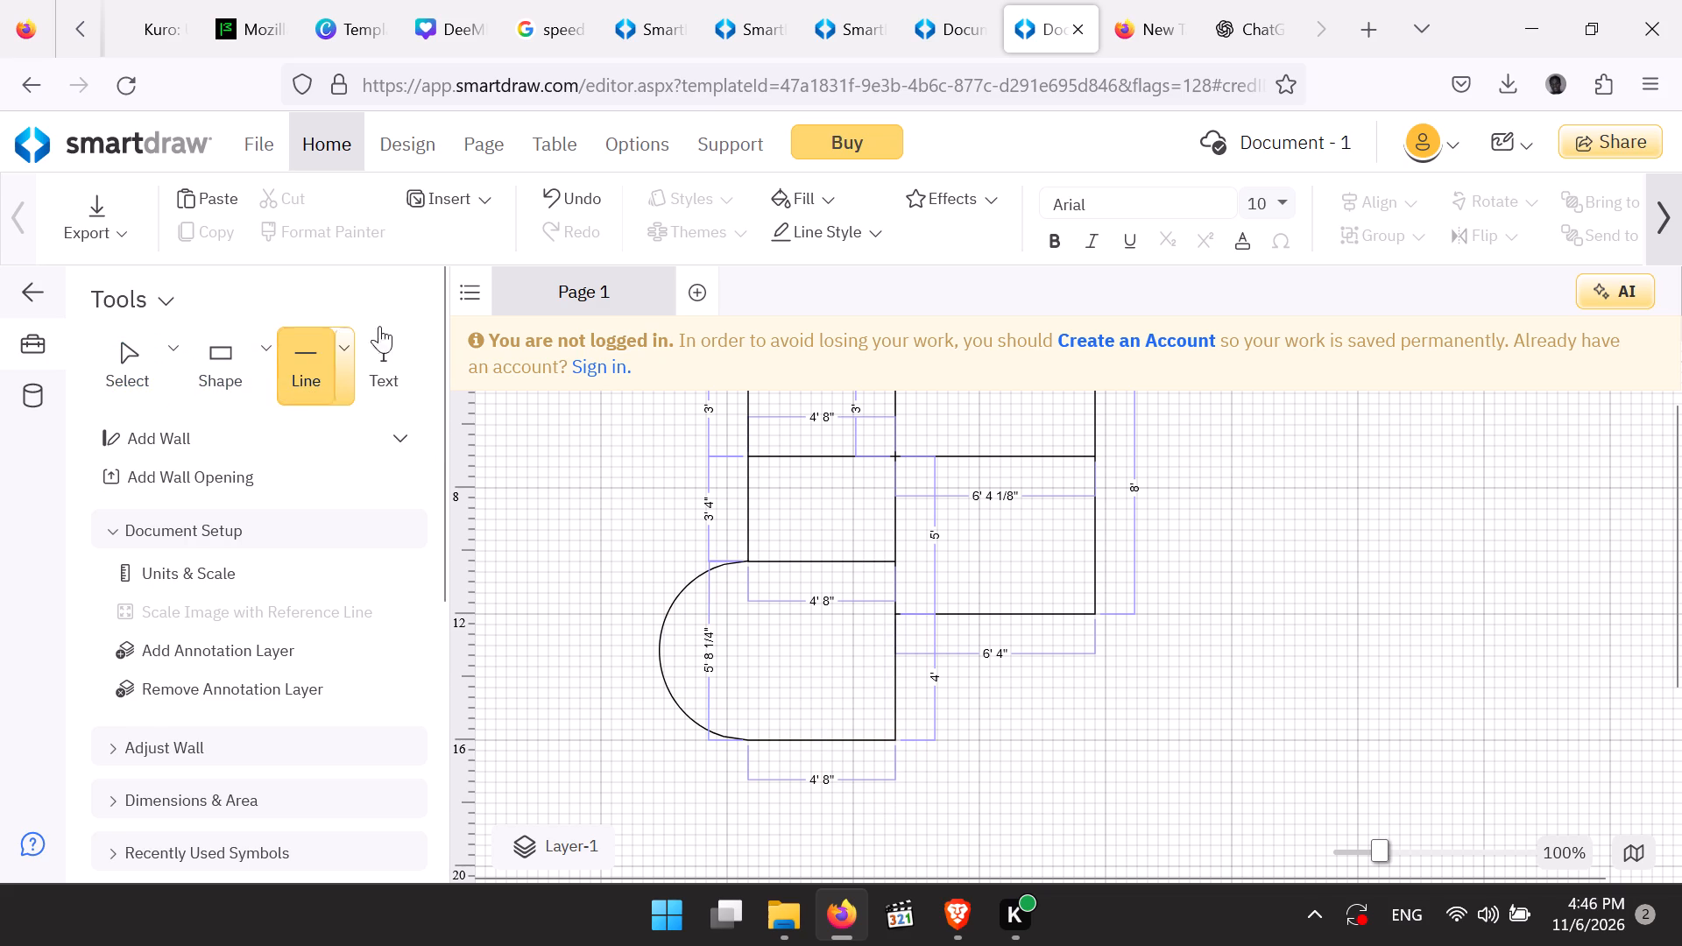
pyautogui.click(354, 344)
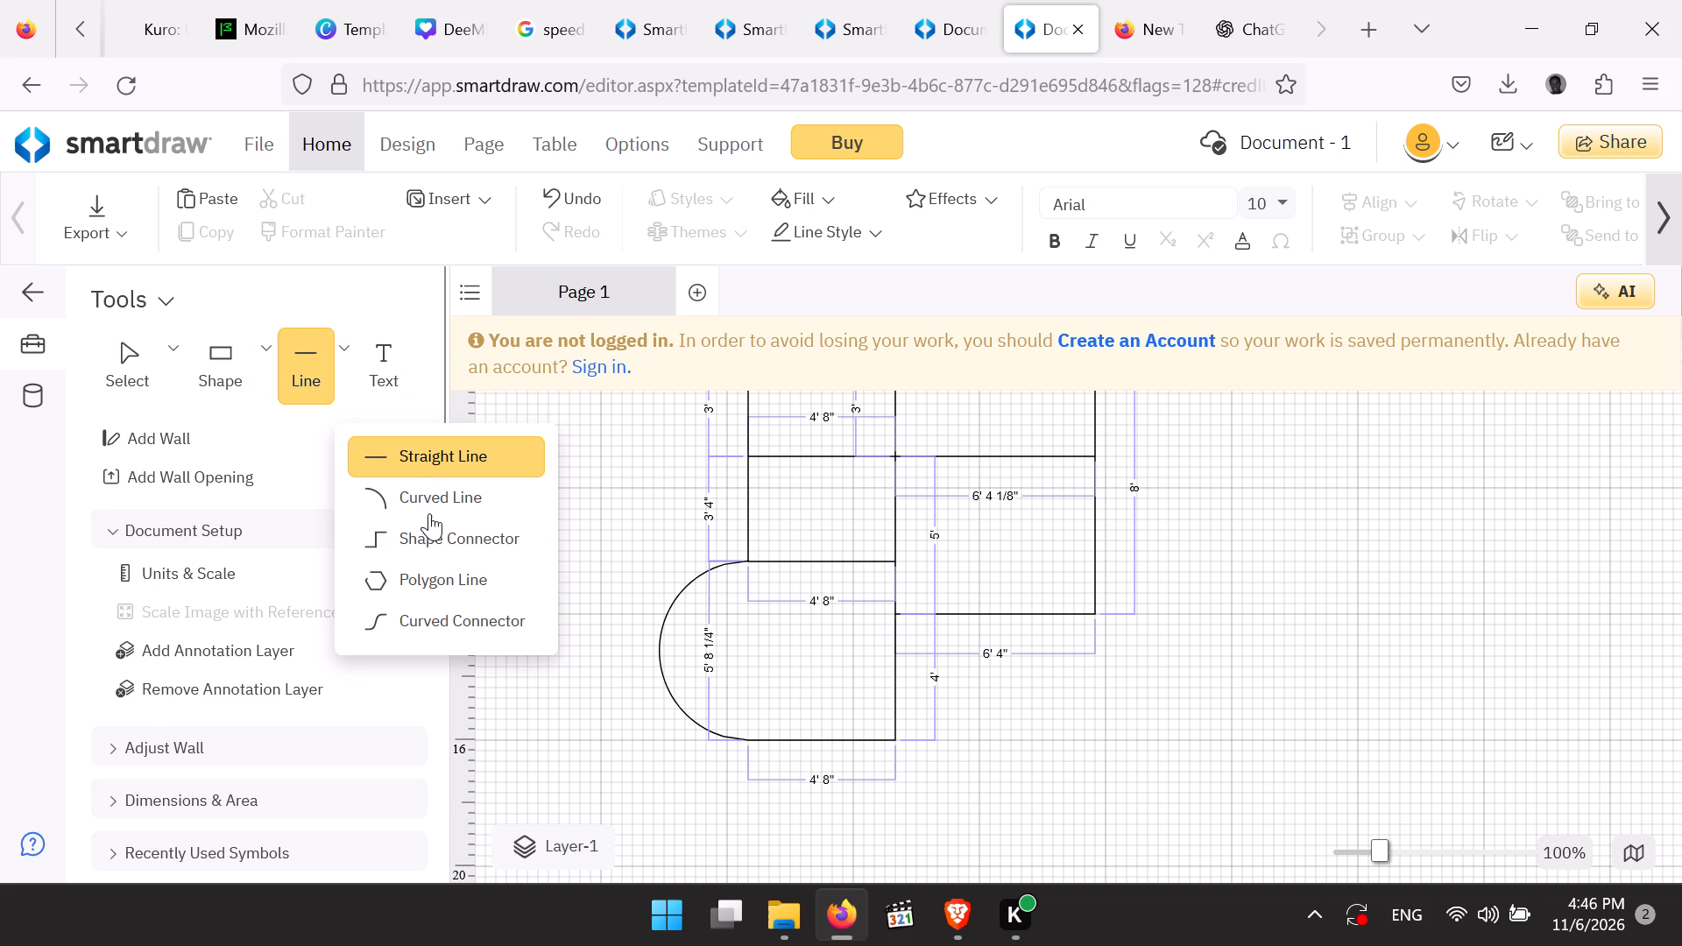
pyautogui.click(432, 533)
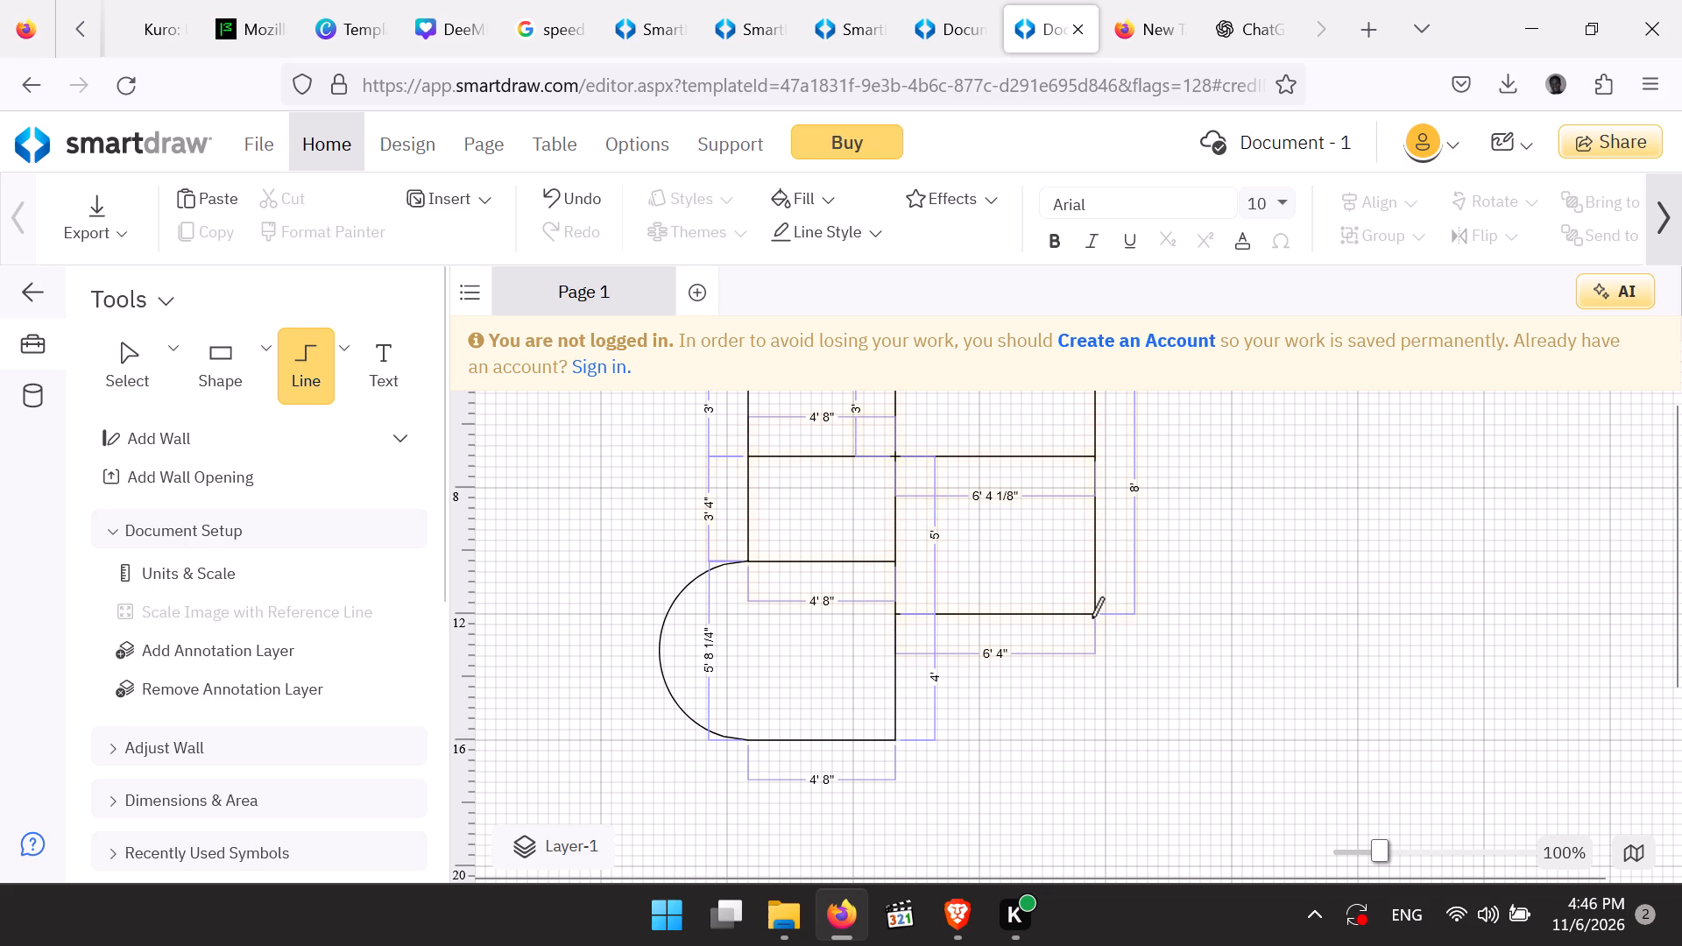
pyautogui.moveTo(1092, 618); pyautogui.dragTo(1102, 719)
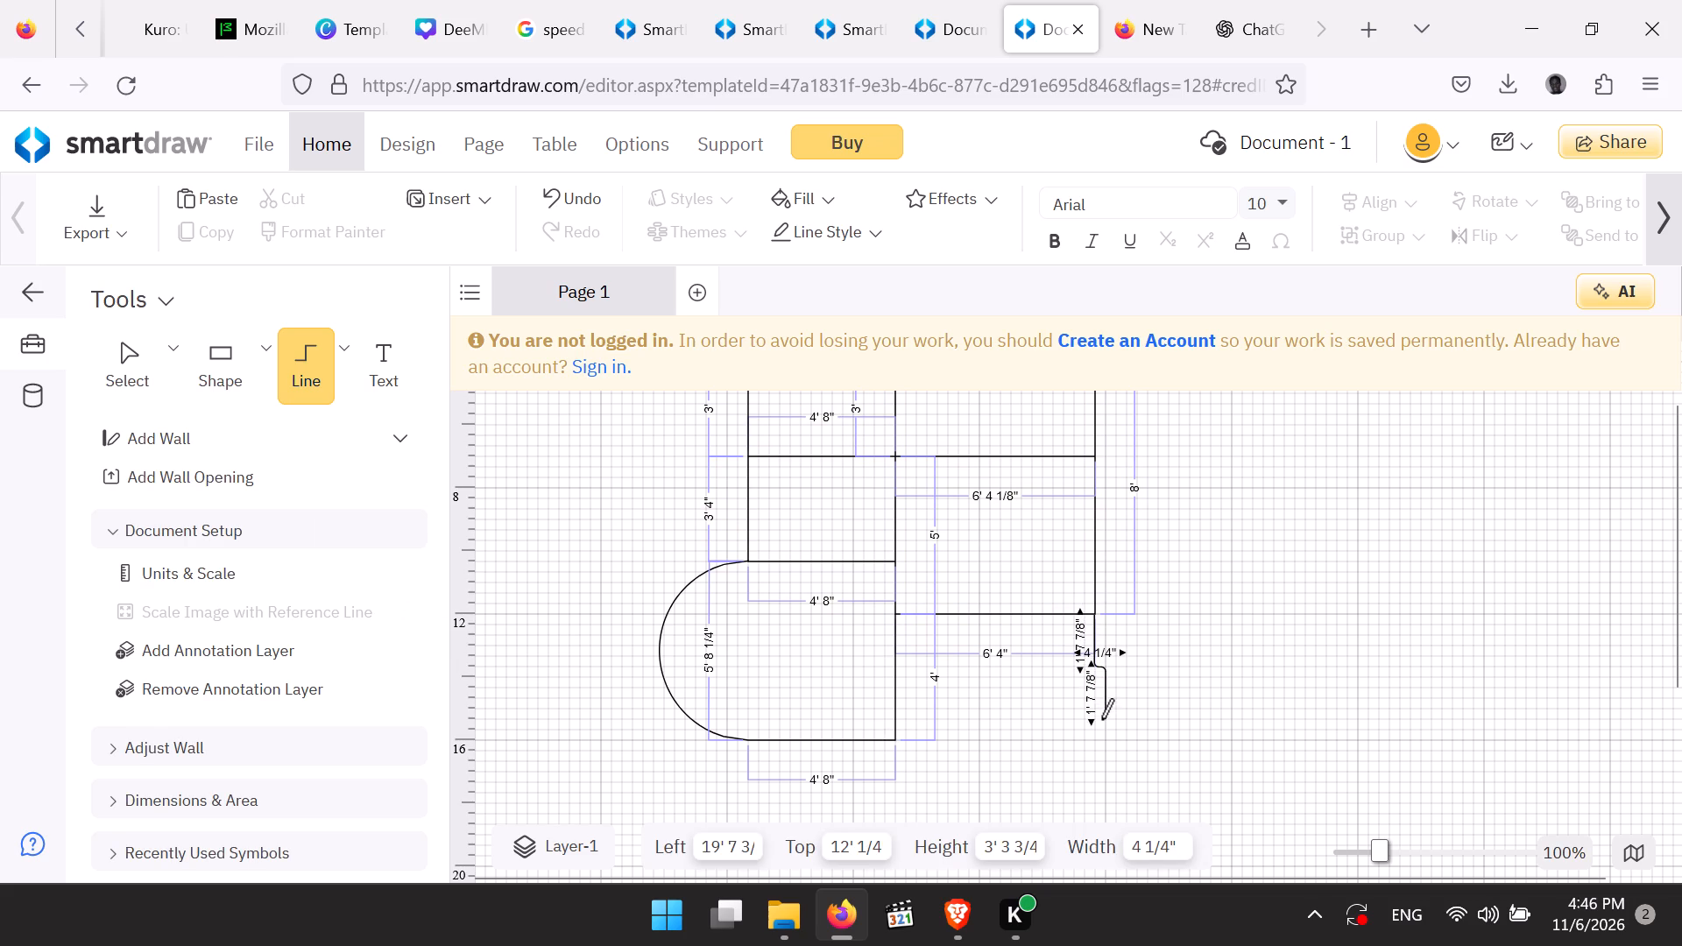
pyautogui.moveTo(1102, 719); pyautogui.dragTo(1177, 746)
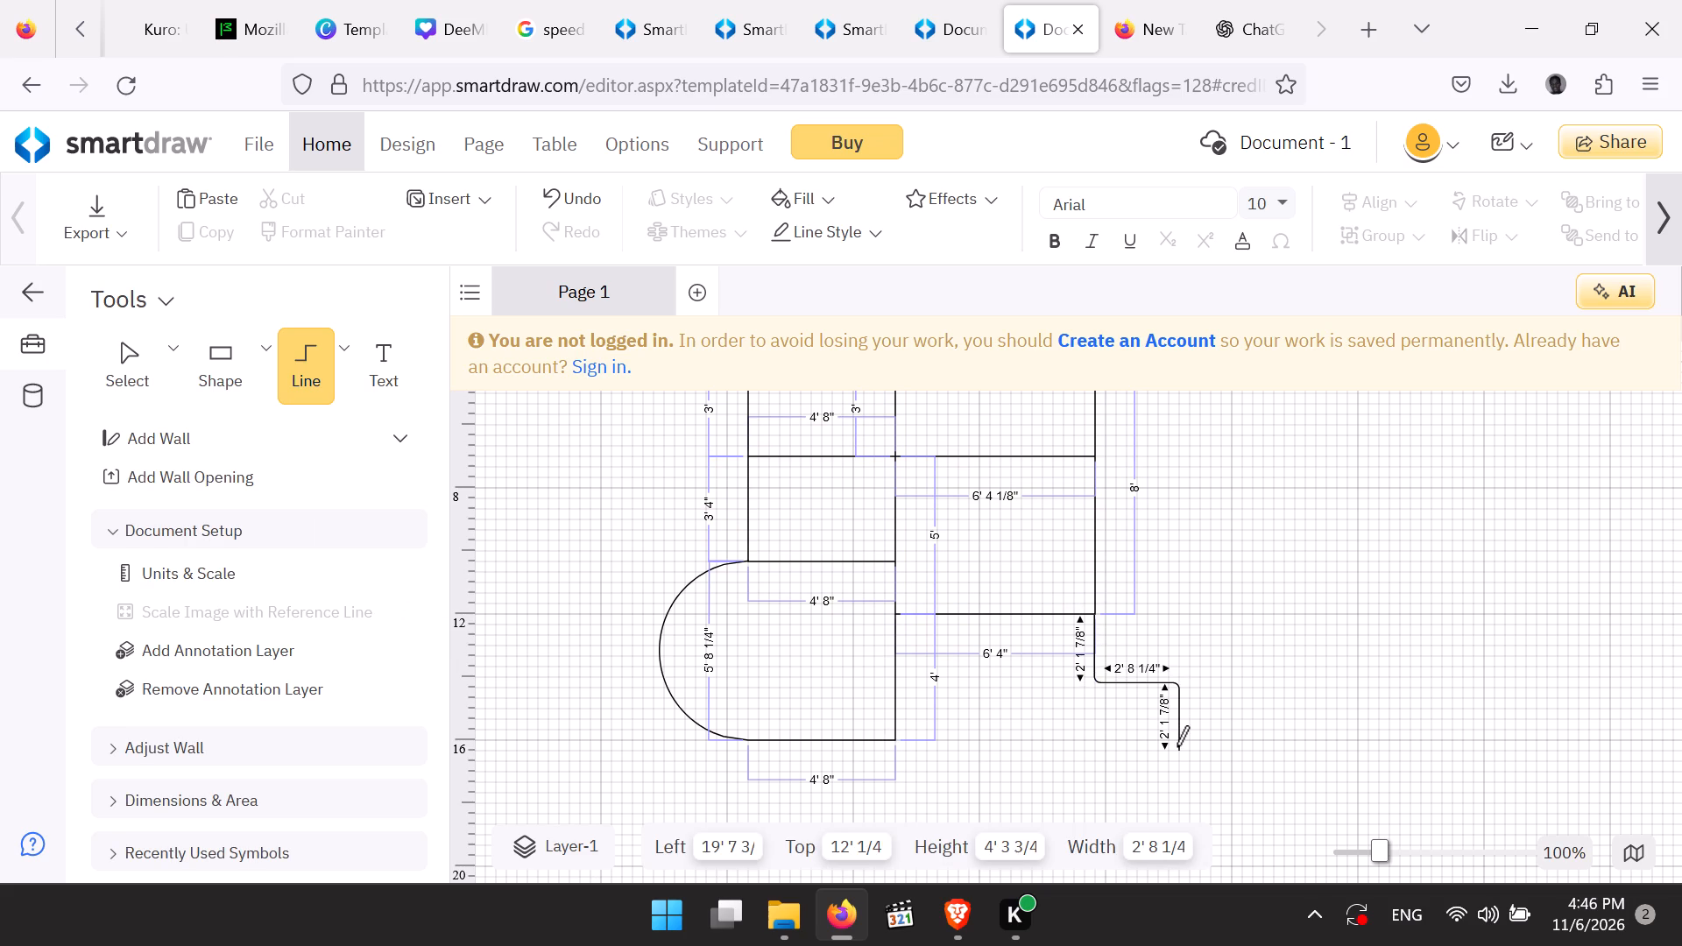
pyautogui.moveTo(1177, 746); pyautogui.dragTo(1234, 741)
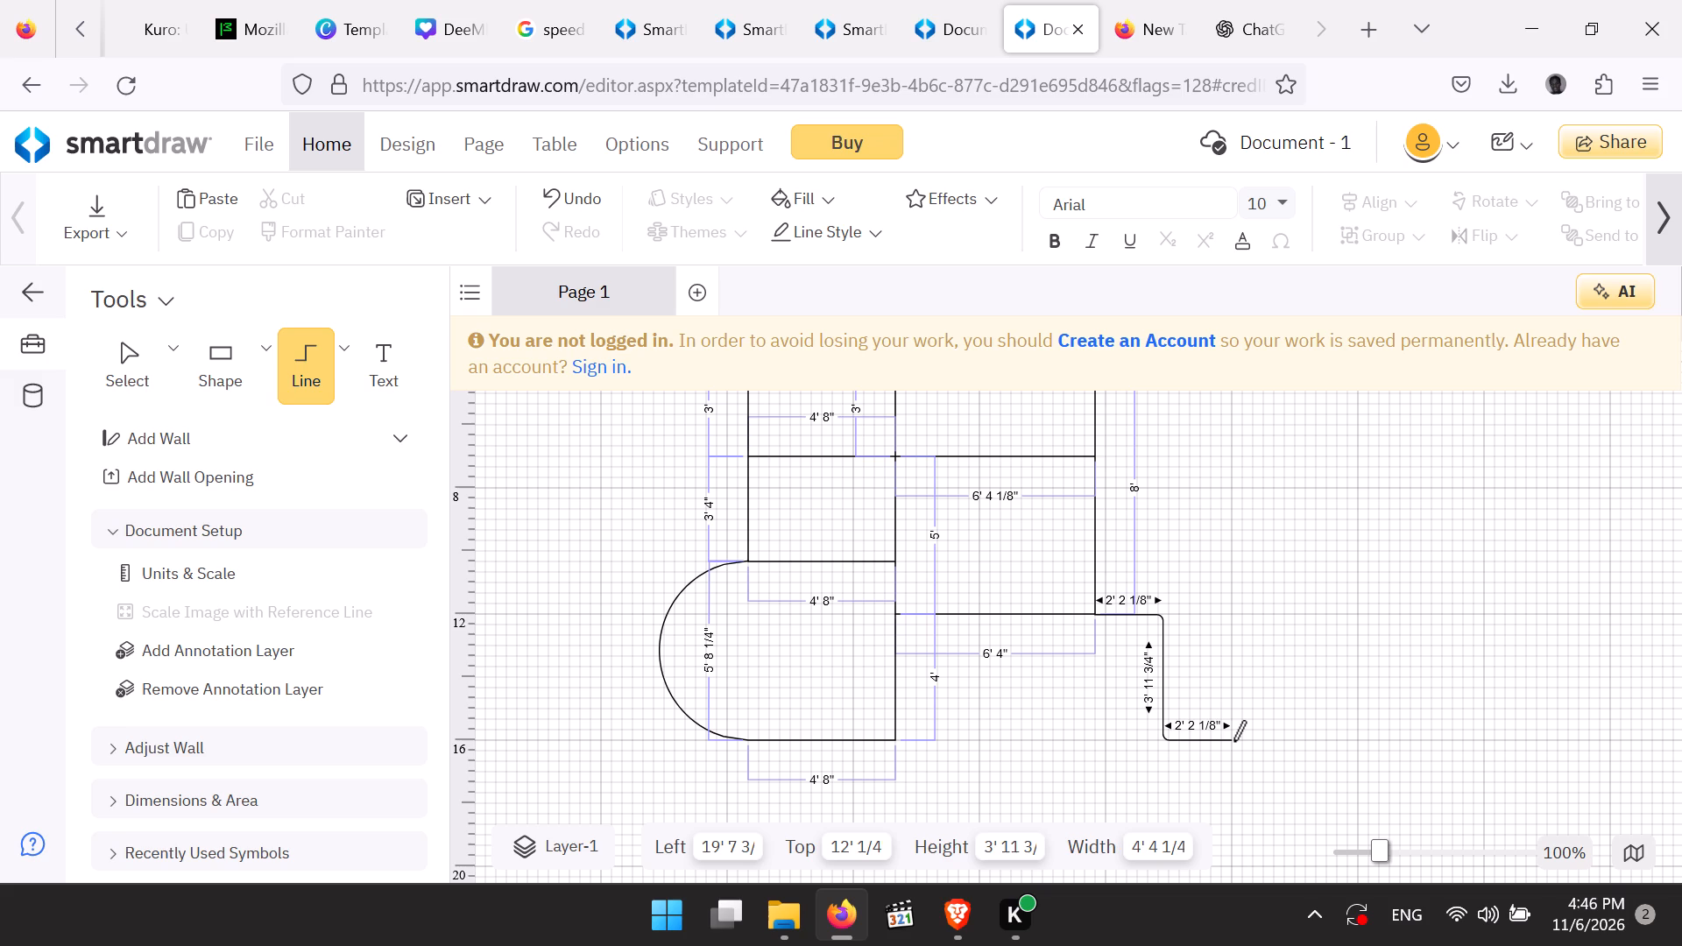
pyautogui.moveTo(1234, 741); pyautogui.dragTo(1317, 780)
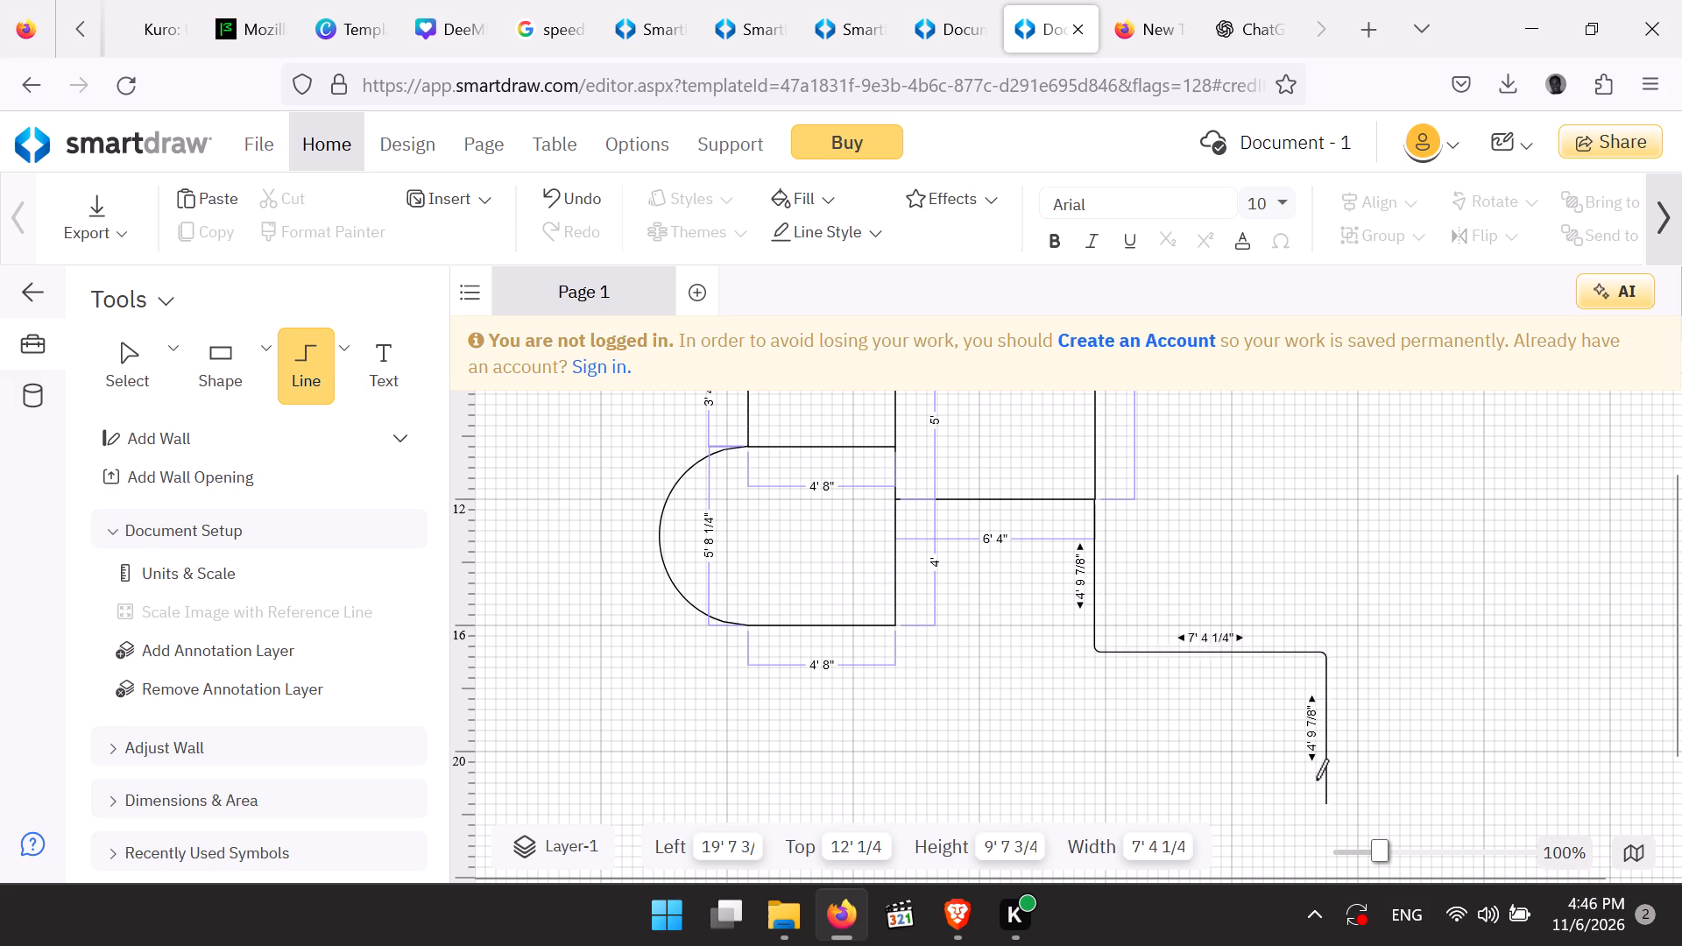
pyautogui.moveTo(1317, 780); pyautogui.dragTo(1256, 730)
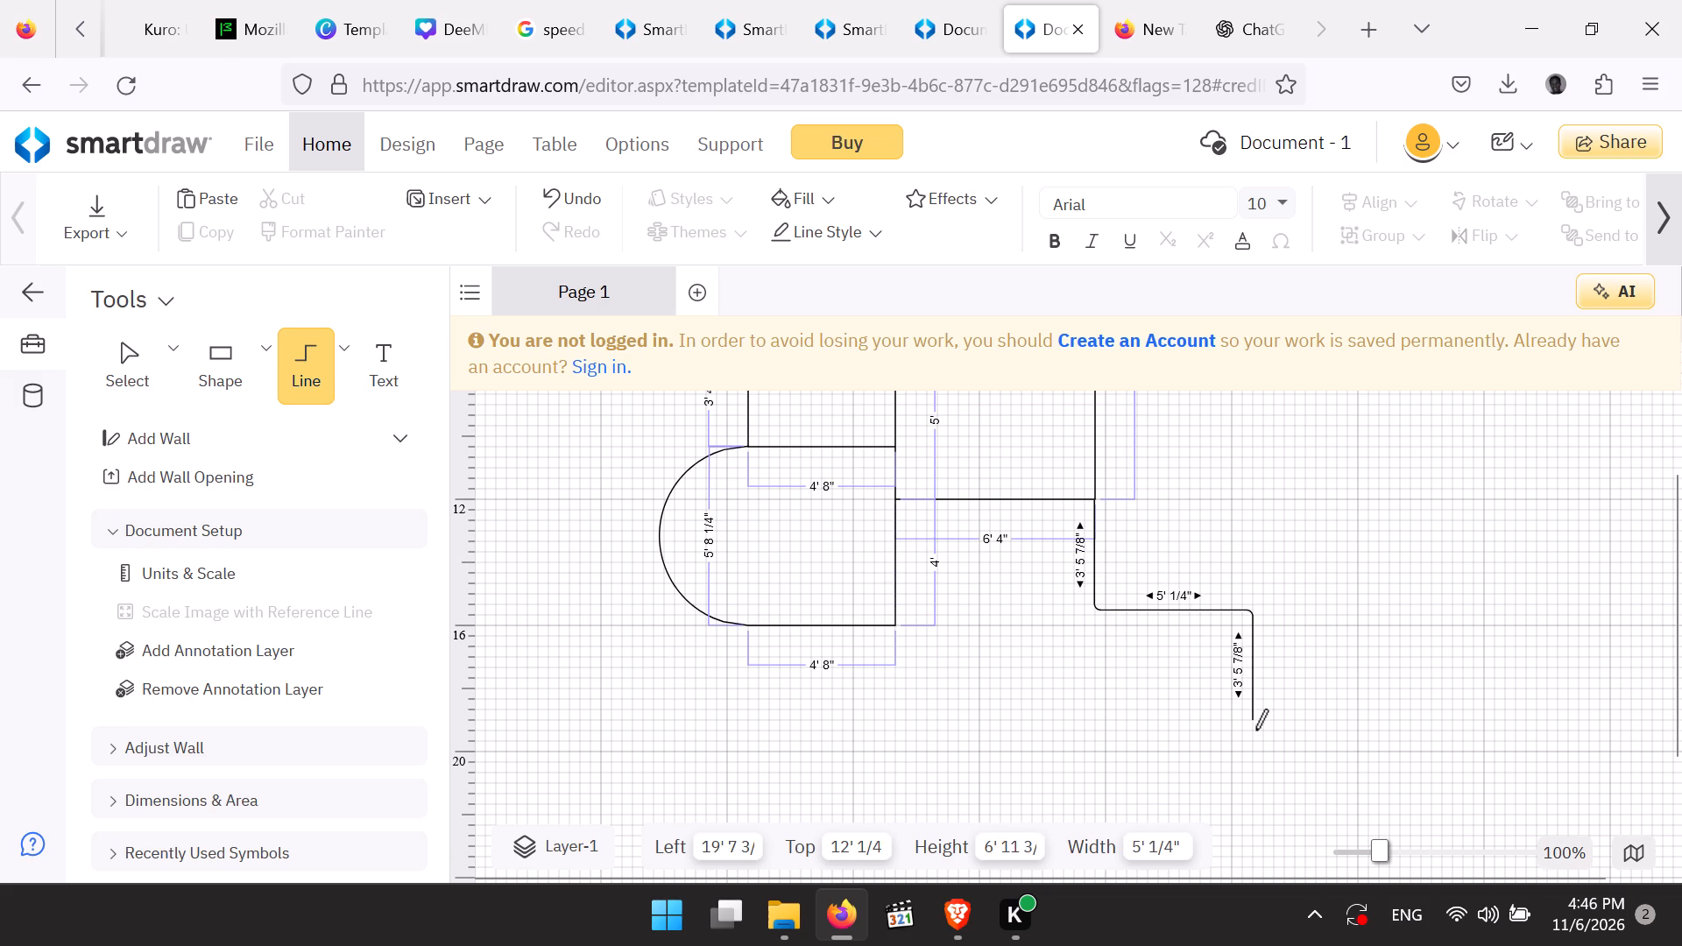
pyautogui.moveTo(1256, 730); pyautogui.dragTo(1275, 749)
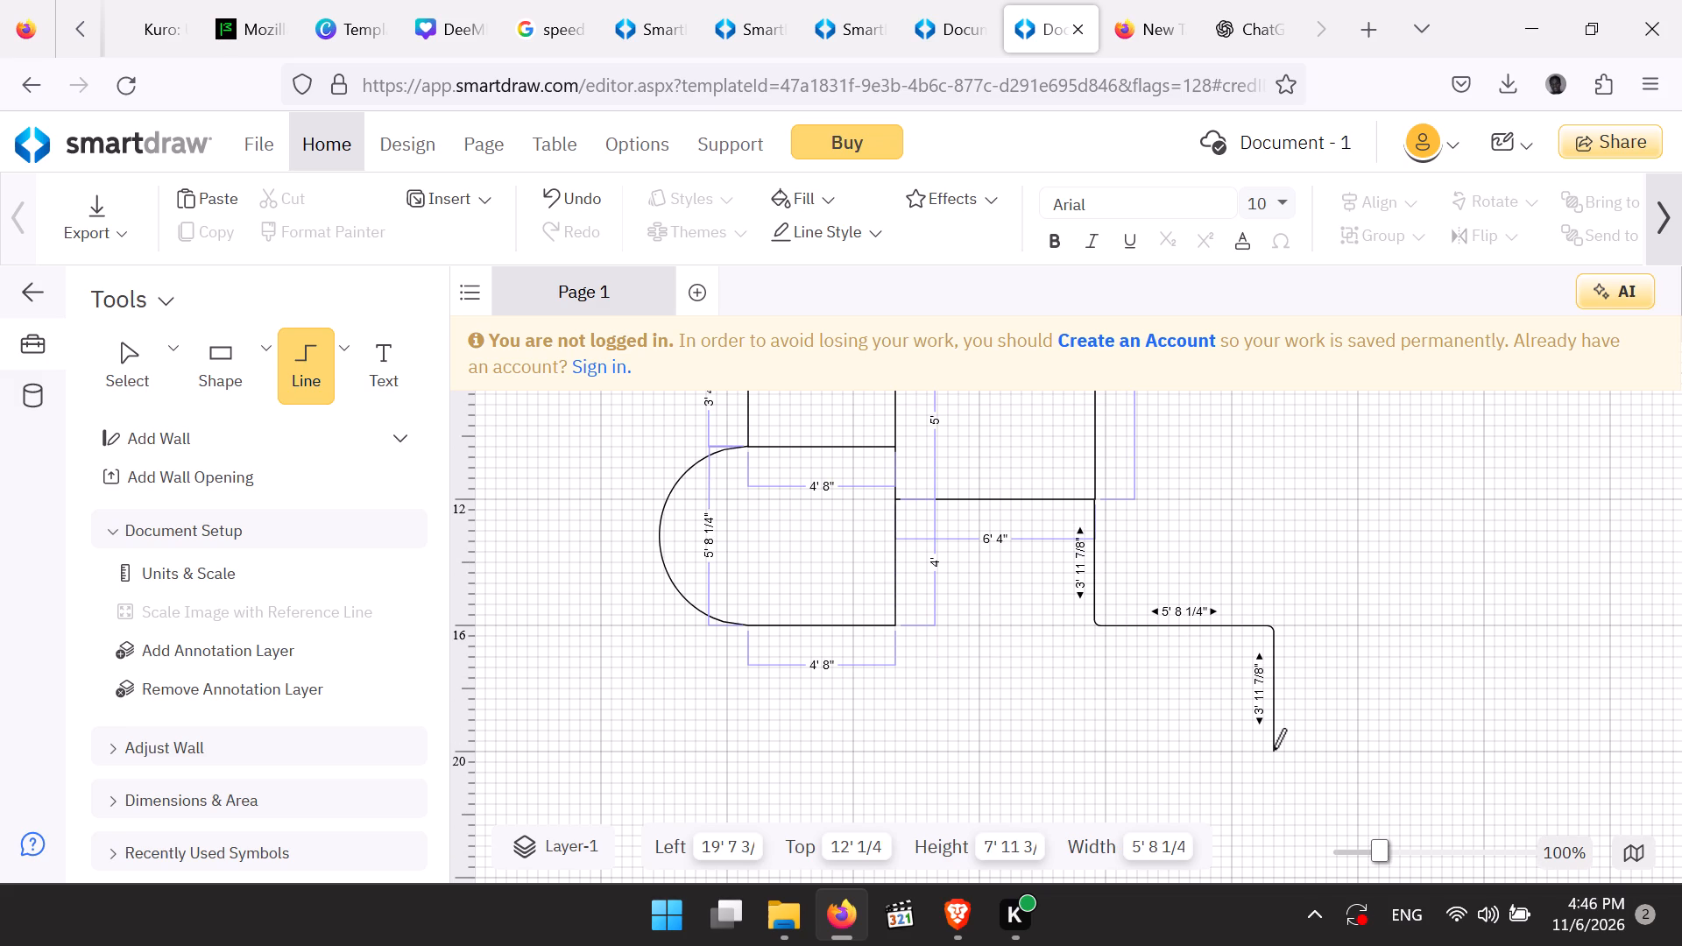
pyautogui.moveTo(1275, 749); pyautogui.dragTo(1307, 744)
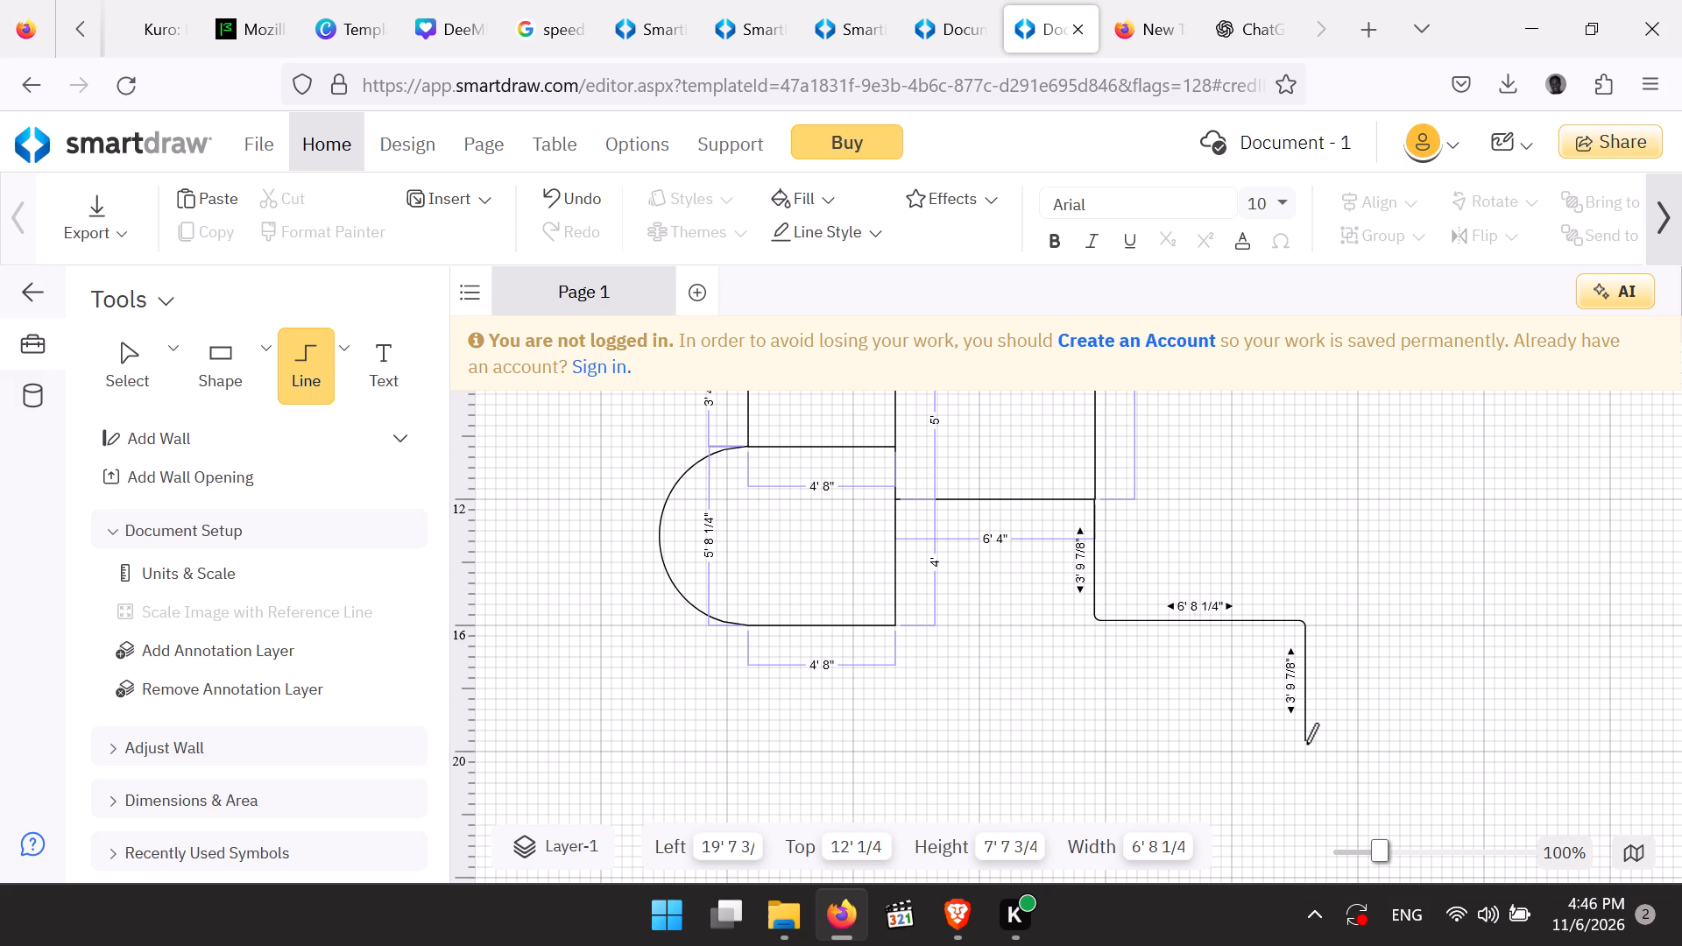
pyautogui.moveTo(1307, 744); pyautogui.dragTo(1385, 679)
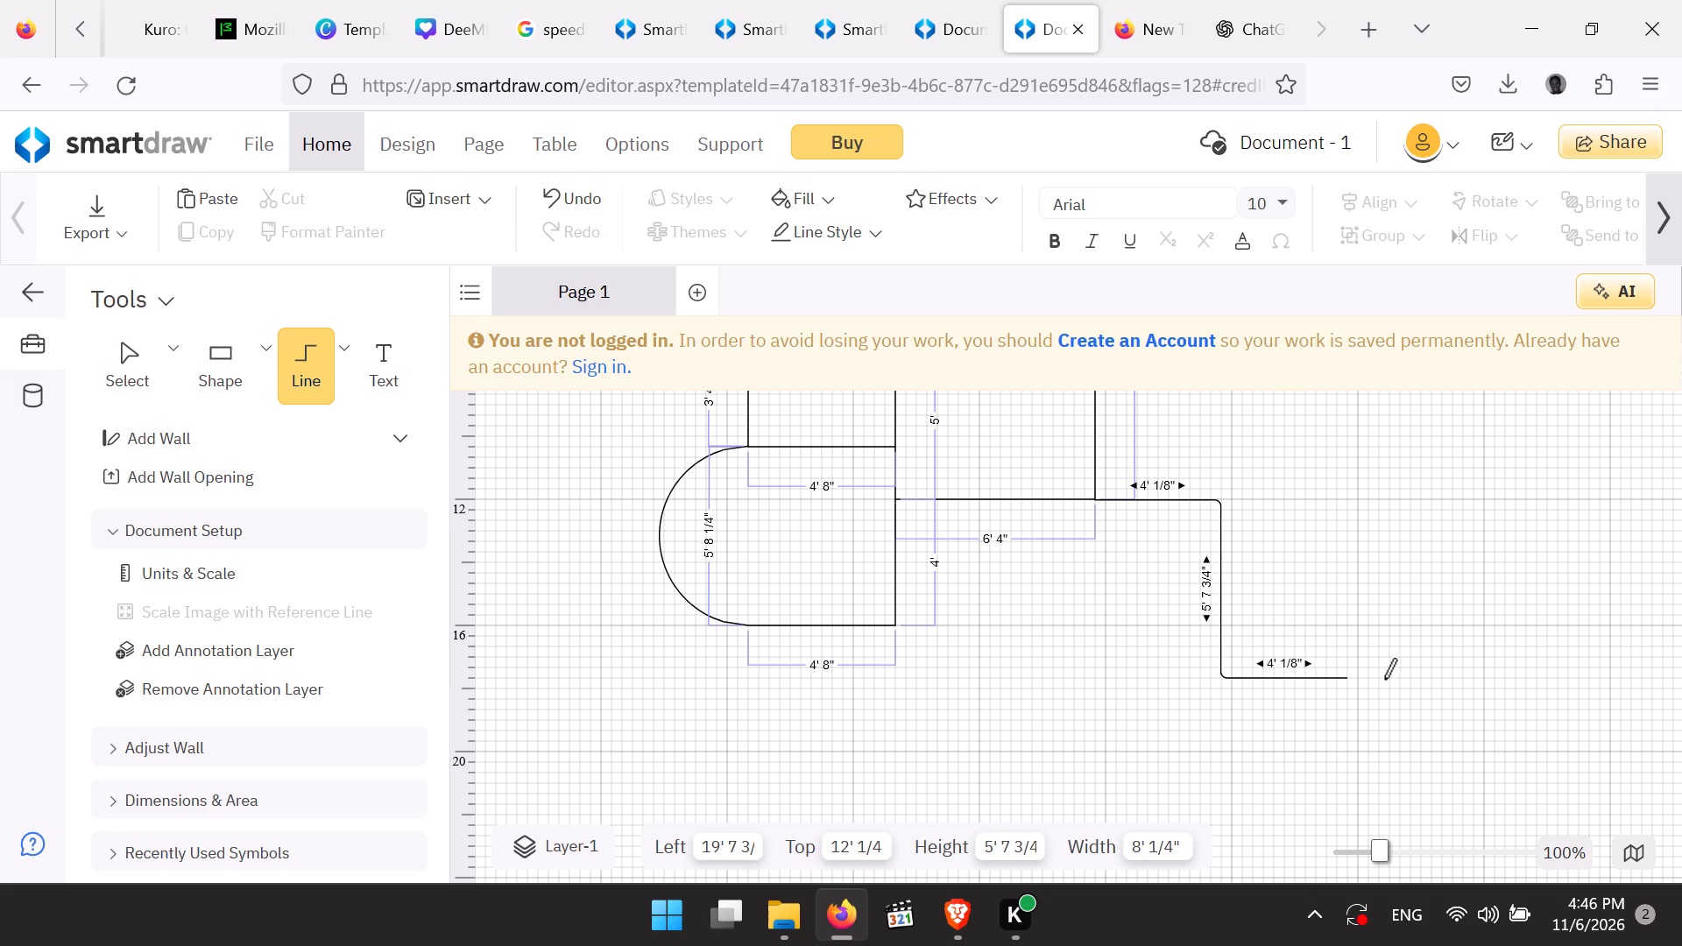
pyautogui.moveTo(1385, 679); pyautogui.dragTo(1364, 732)
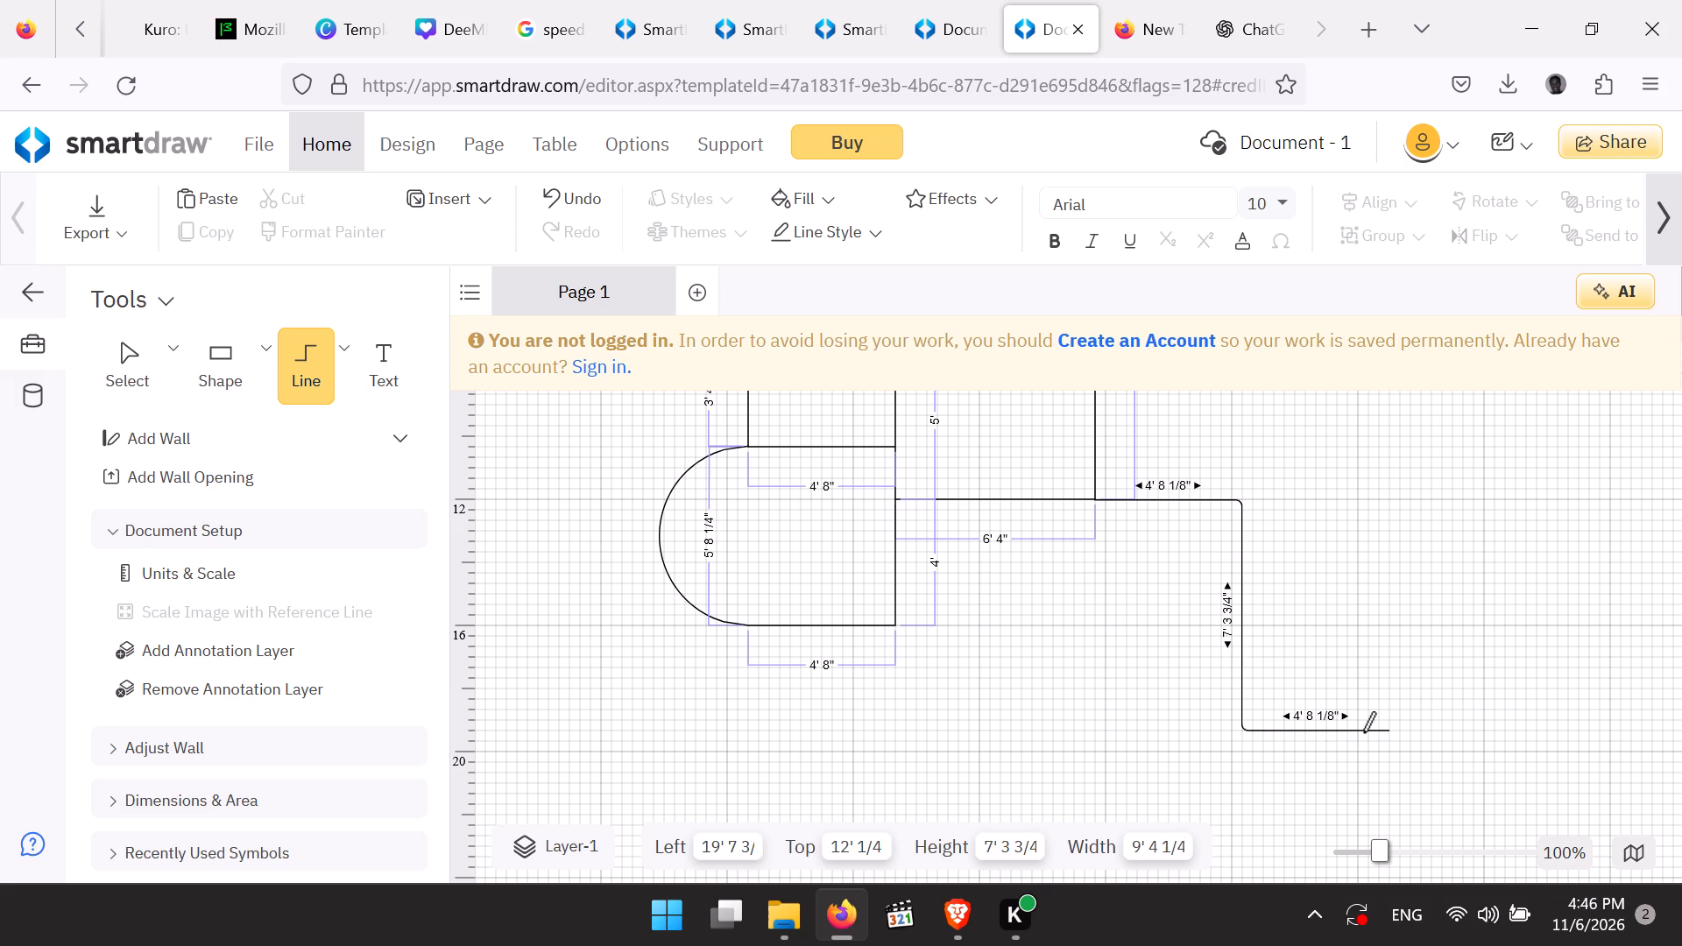
pyautogui.moveTo(1364, 732); pyautogui.dragTo(1319, 729)
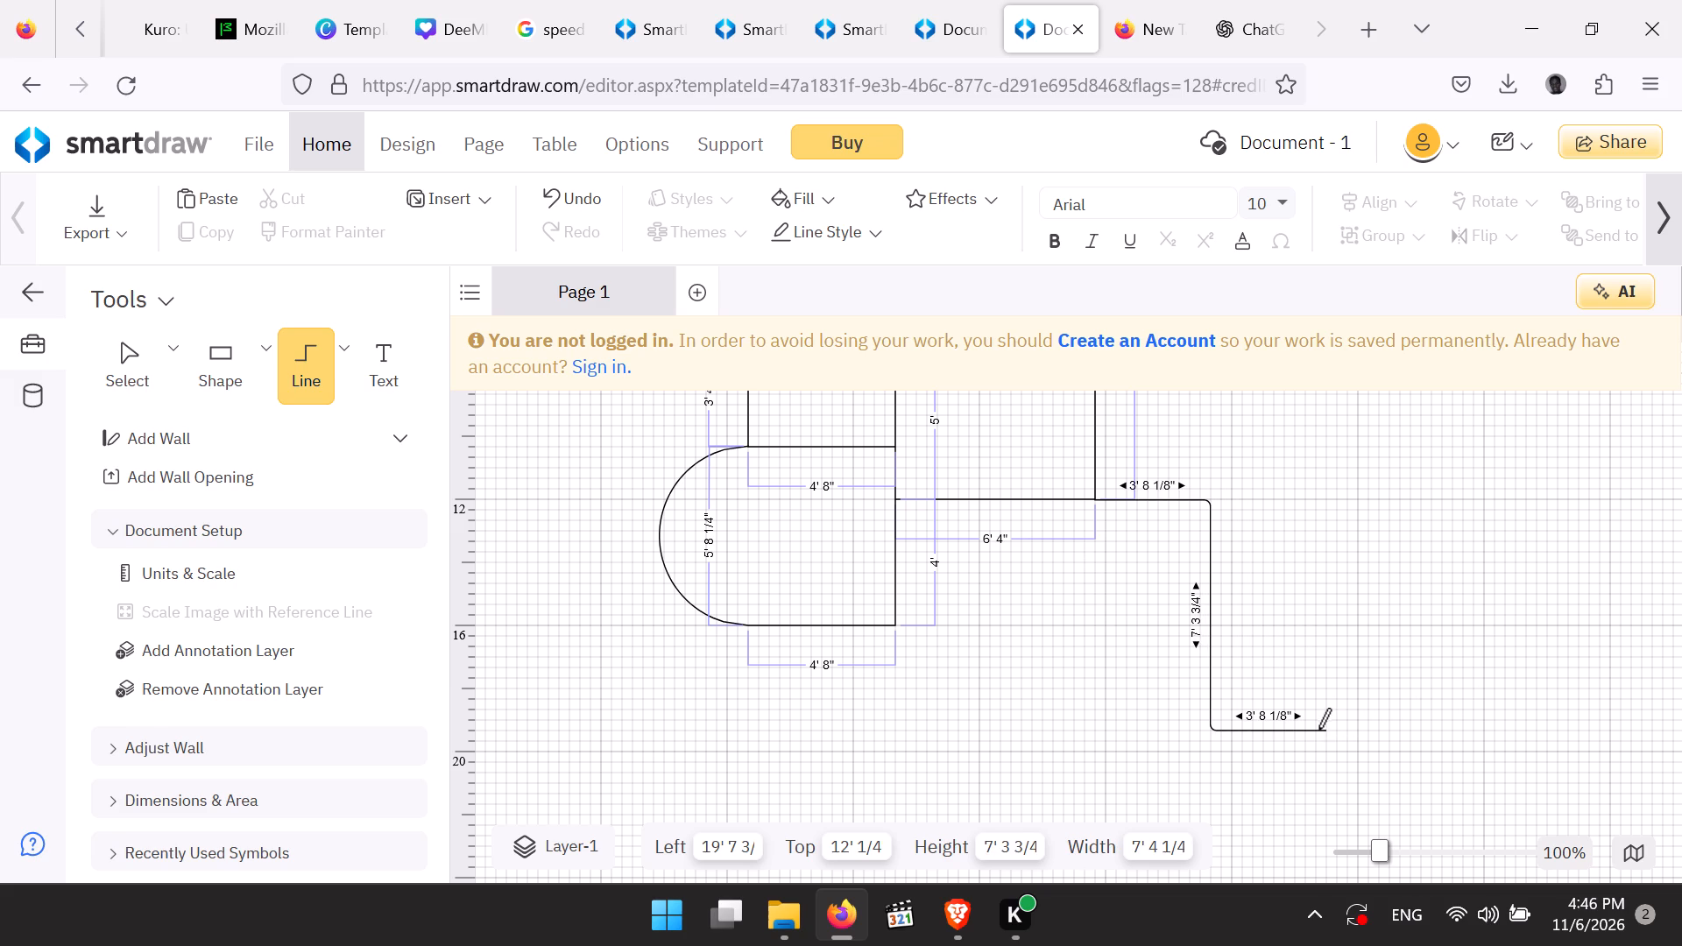
pyautogui.moveTo(1319, 729); pyautogui.dragTo(1348, 597)
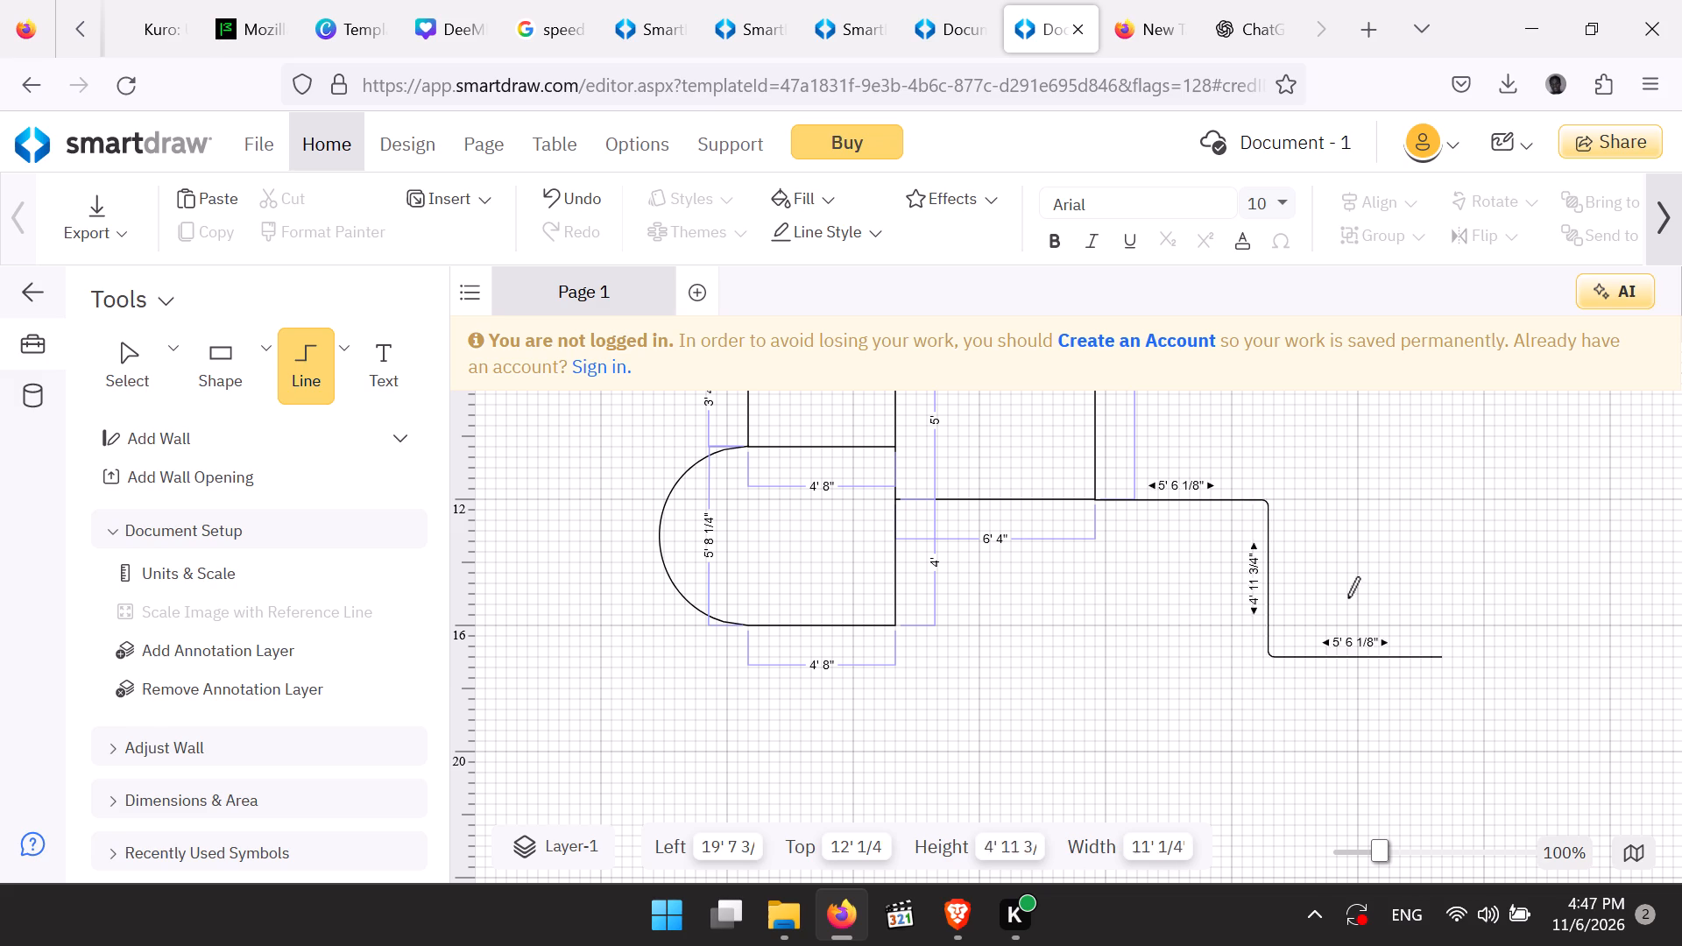
pyautogui.moveTo(1348, 597); pyautogui.dragTo(1309, 706)
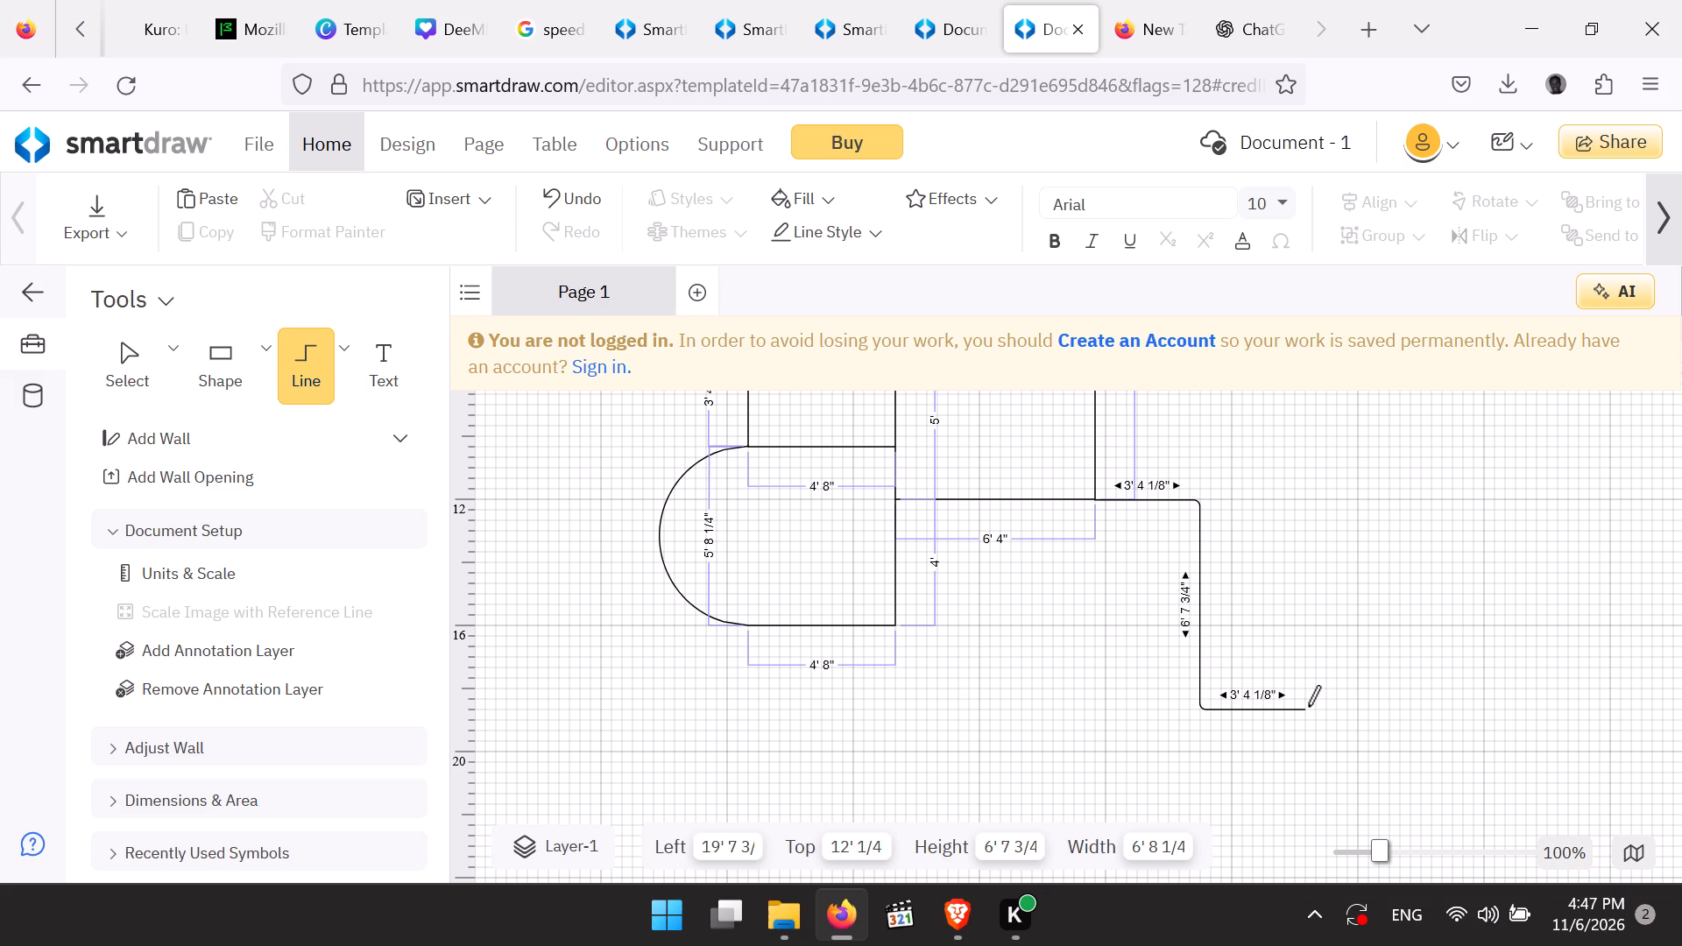
pyautogui.moveTo(1309, 706); pyautogui.dragTo(1309, 707)
pyautogui.click(1309, 707)
pyautogui.click(1455, 551)
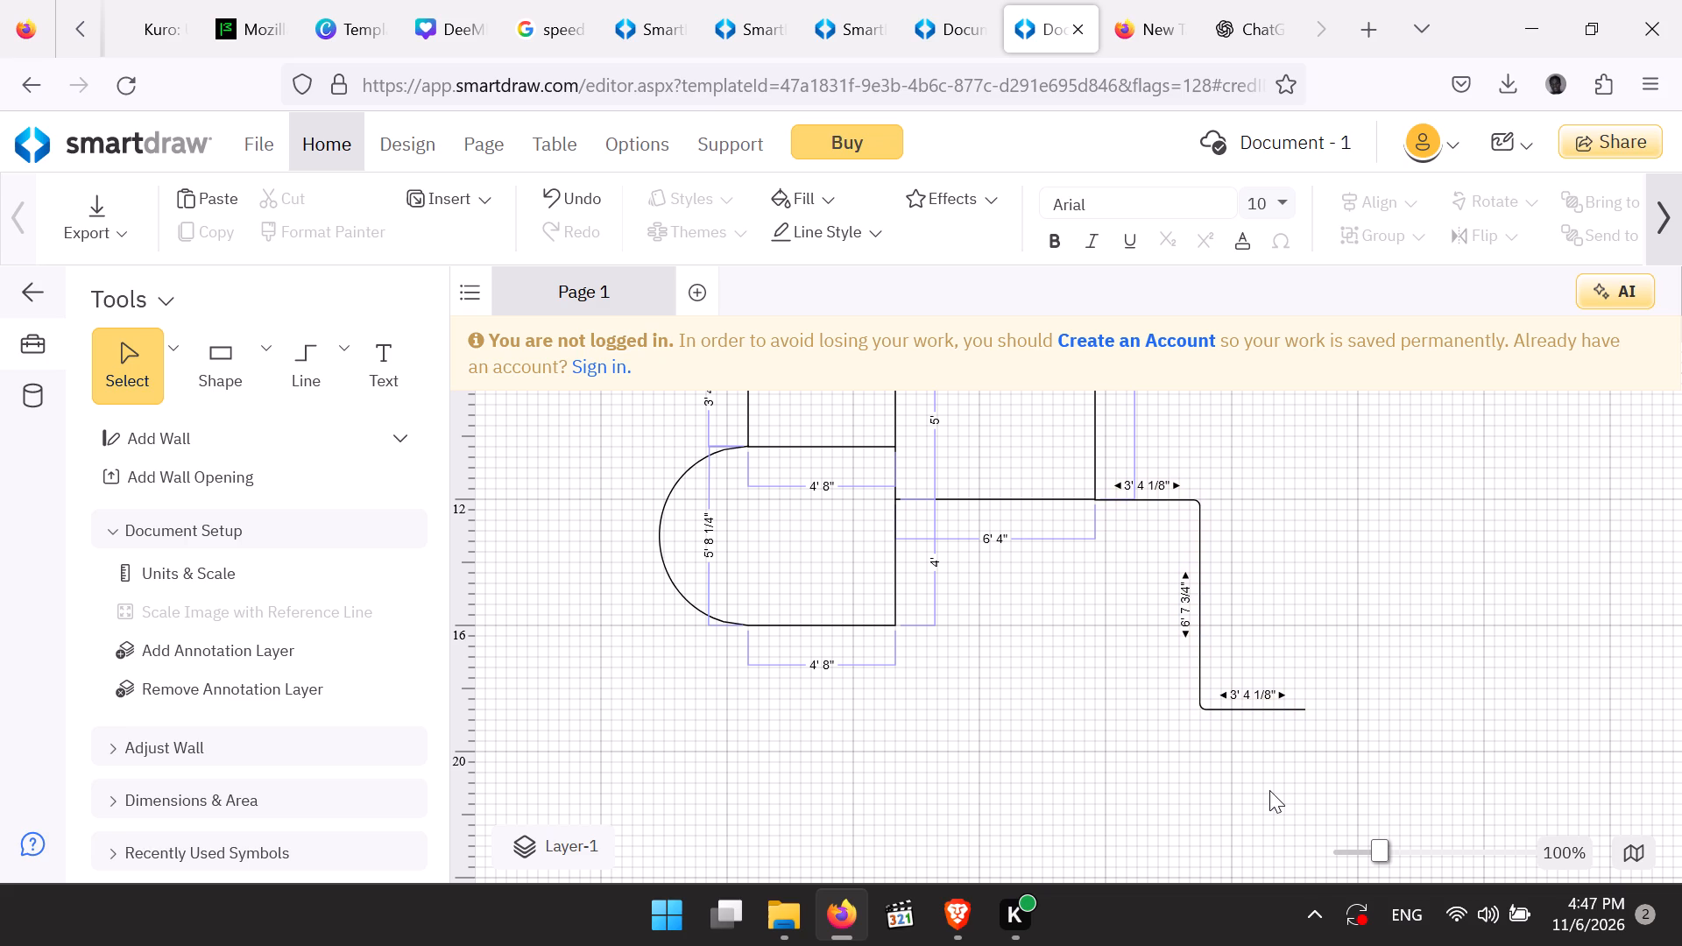
# Look over the floor plan from the upper rooms down to the stepped connector.
pyautogui.moveTo(1269, 790); pyautogui.dragTo(1098, 606)
pyautogui.scroll(2, 1098, 606)
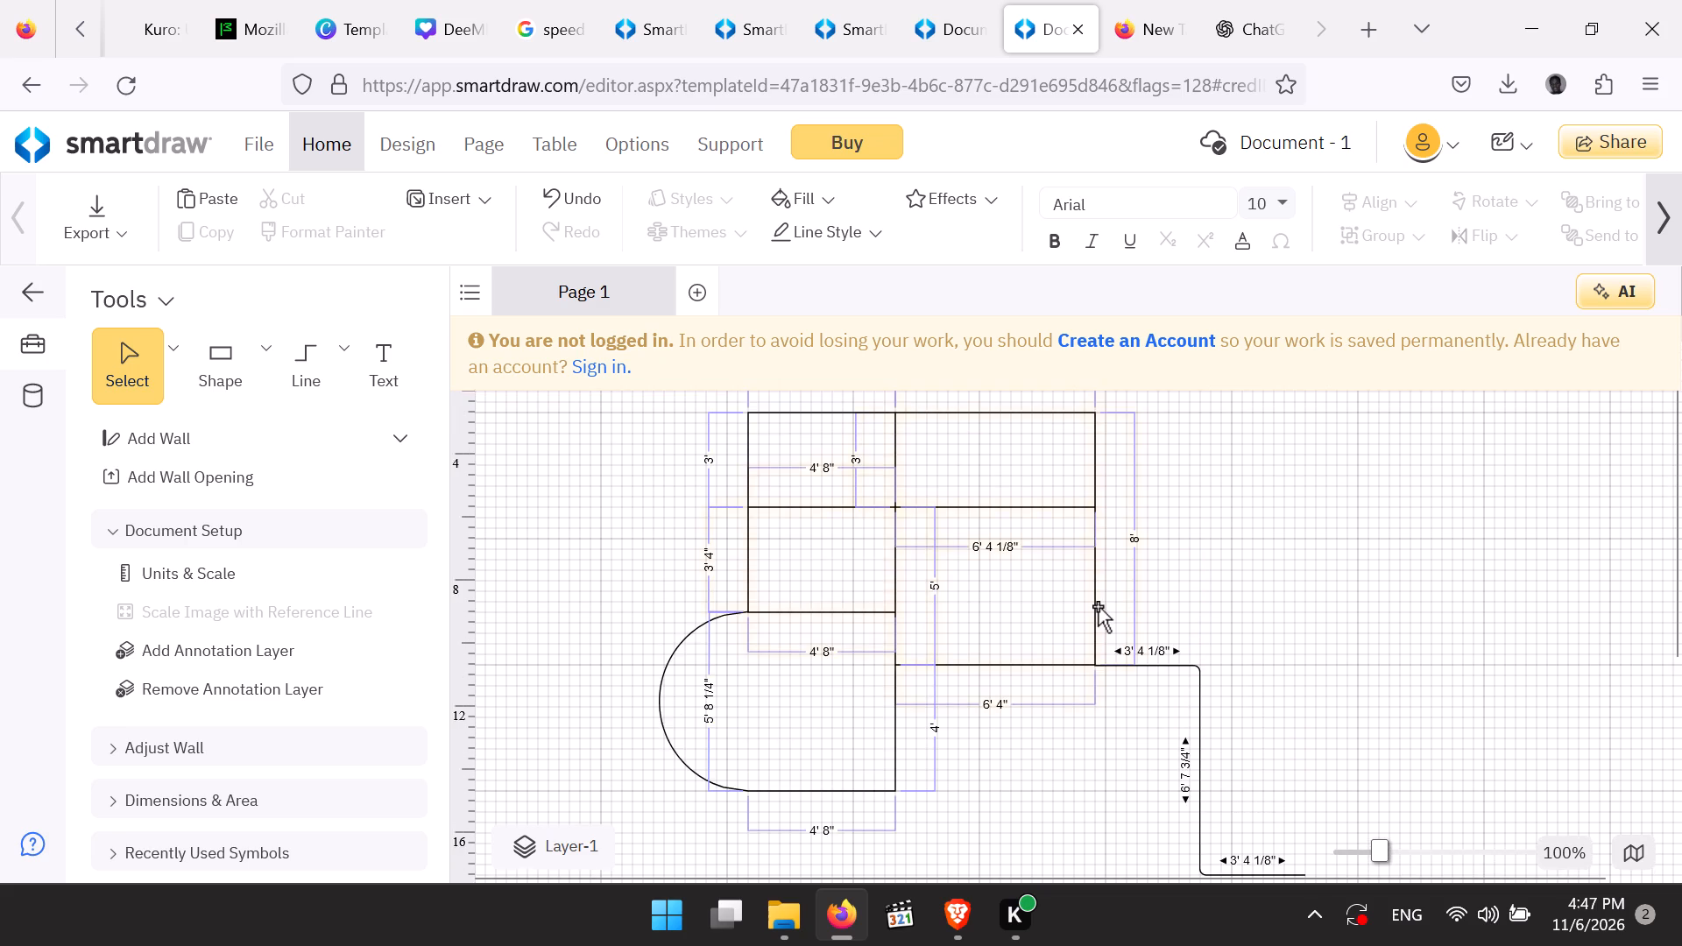
pyautogui.scroll(1, 1098, 606)
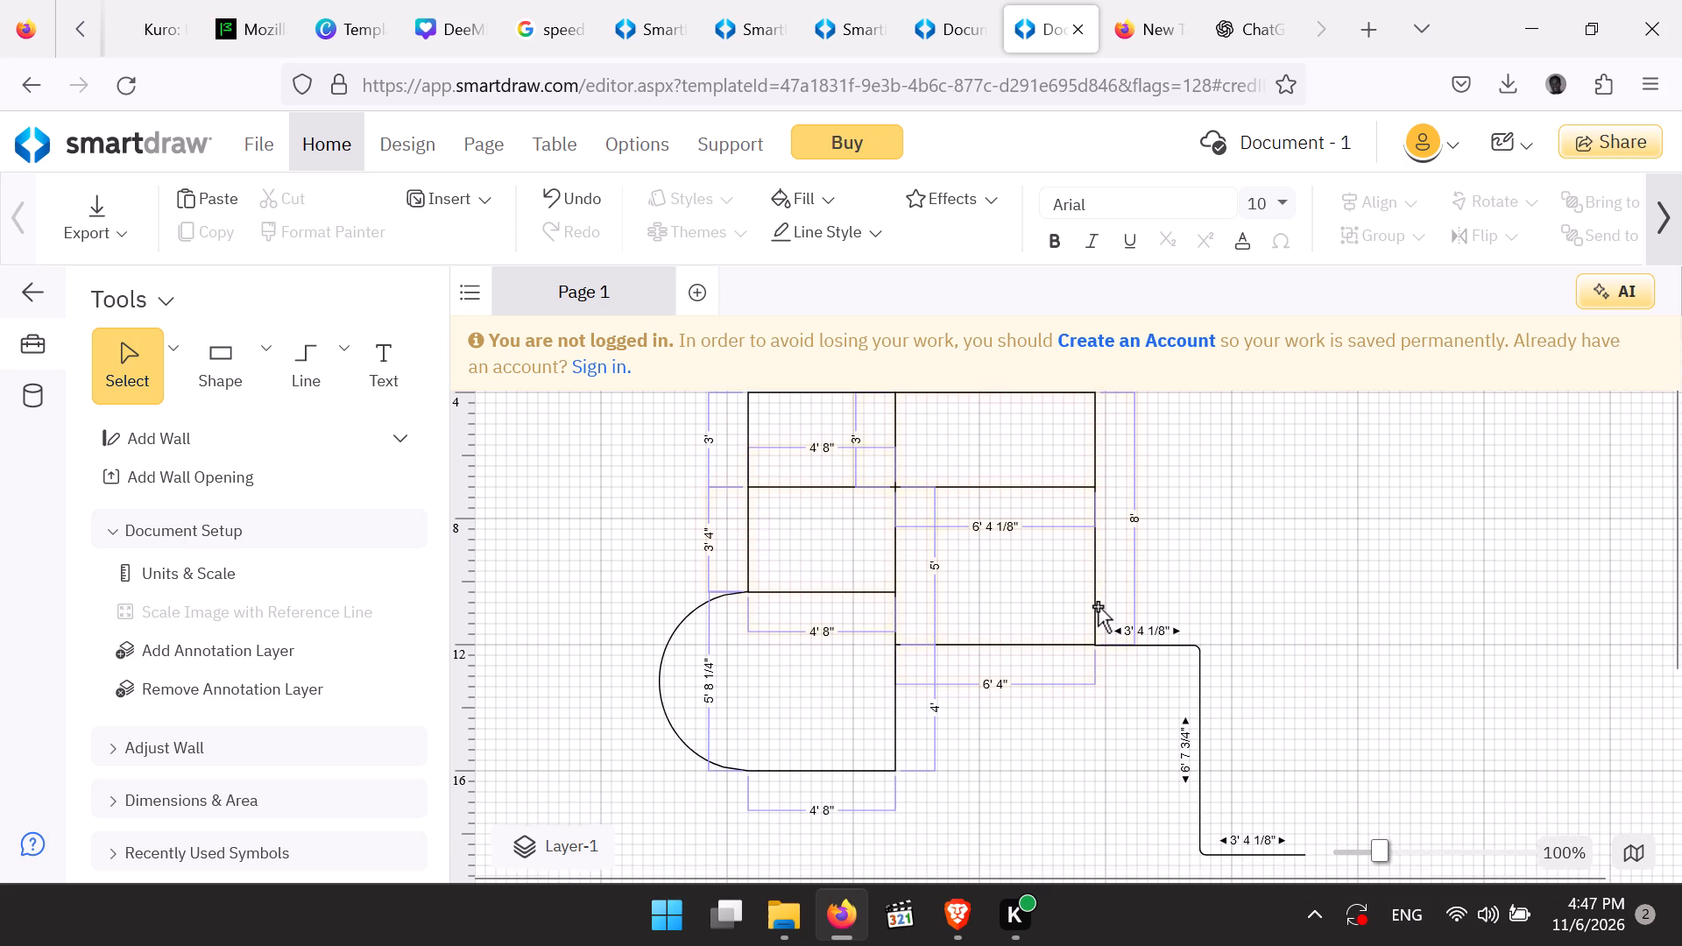
pyautogui.scroll(2, 1098, 606)
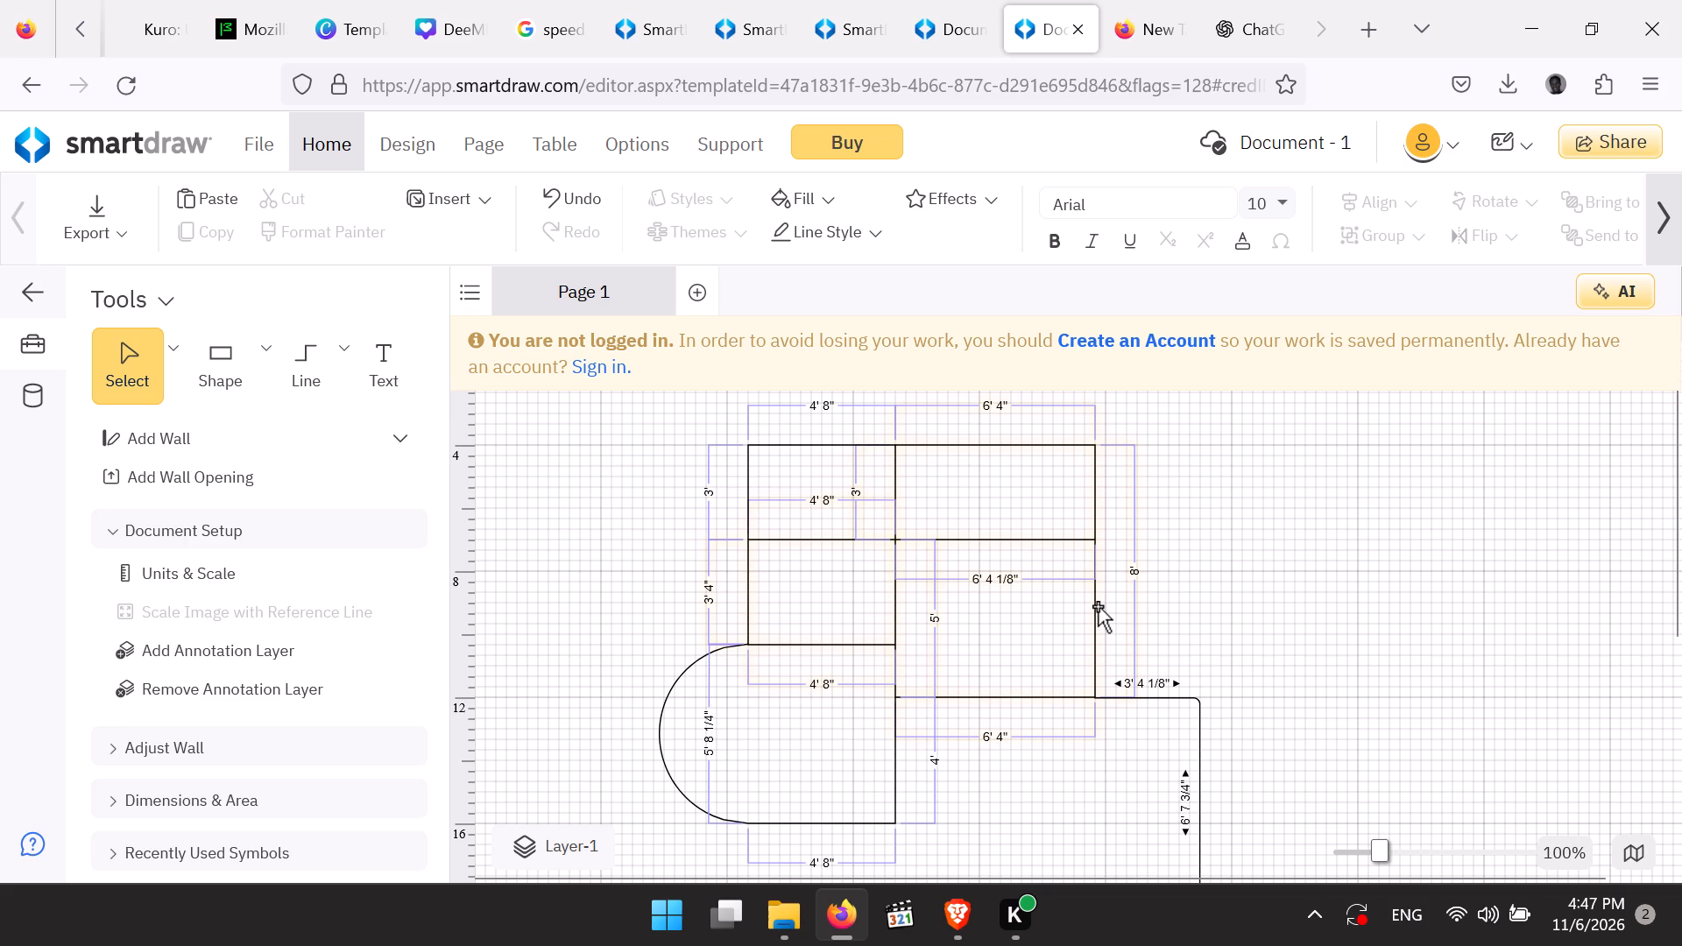
pyautogui.scroll(1, 1098, 606)
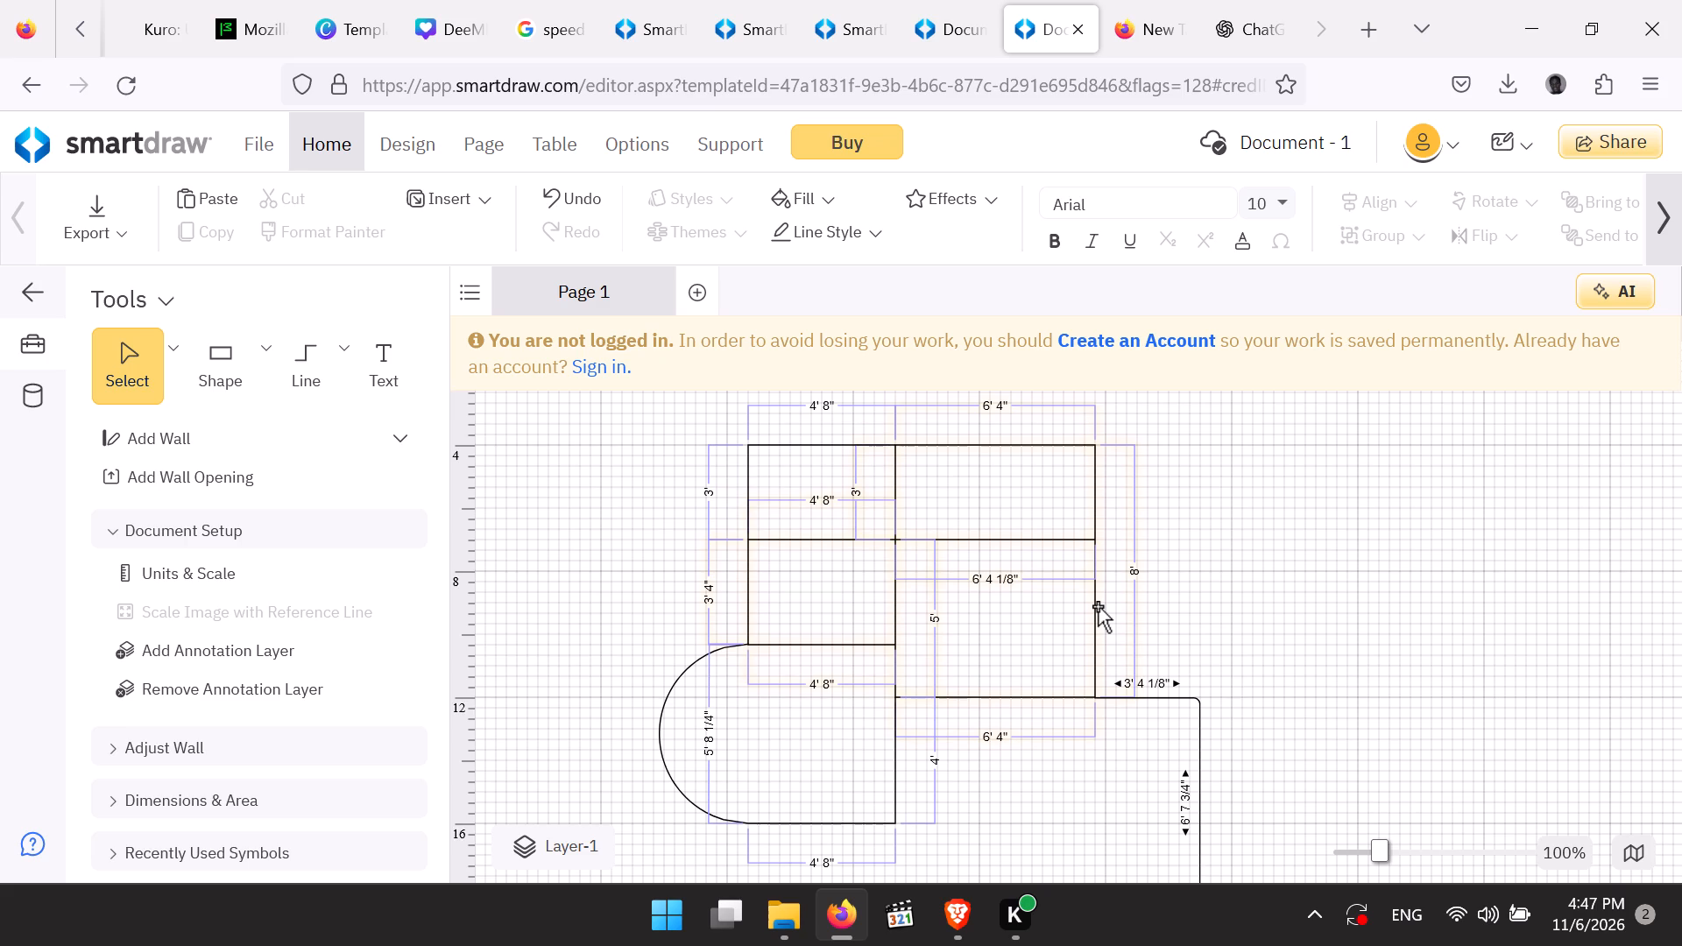
pyautogui.scroll(-2, 1098, 606)
pyautogui.scroll(3, 1098, 606)
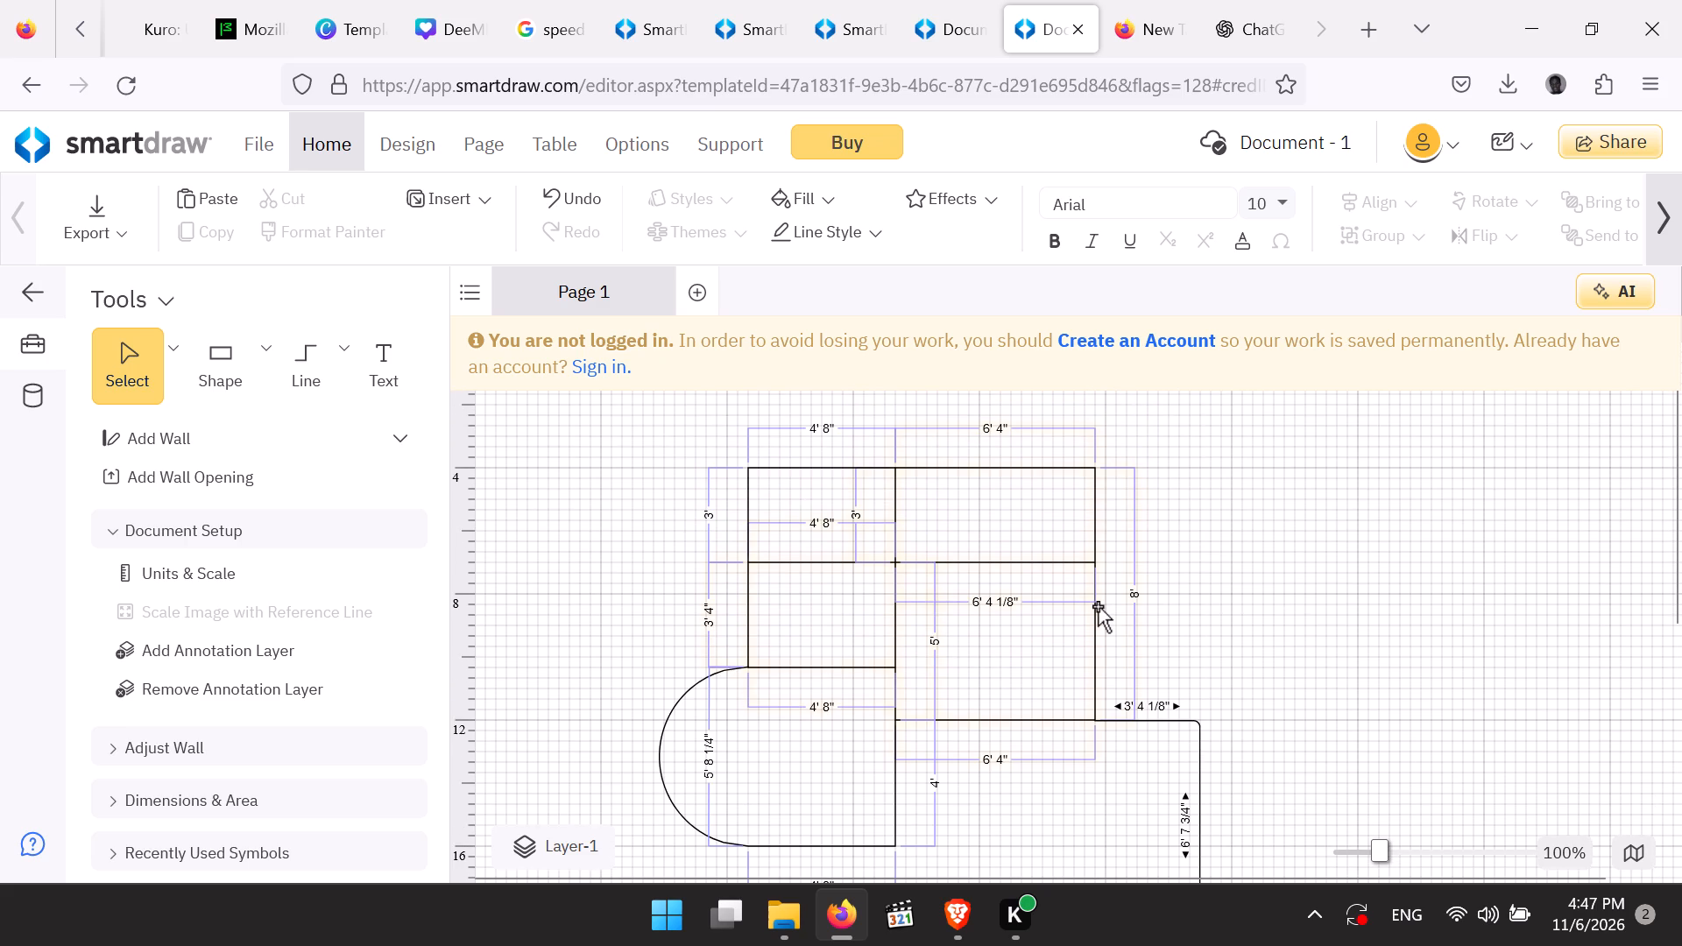
pyautogui.scroll(-2, 1098, 606)
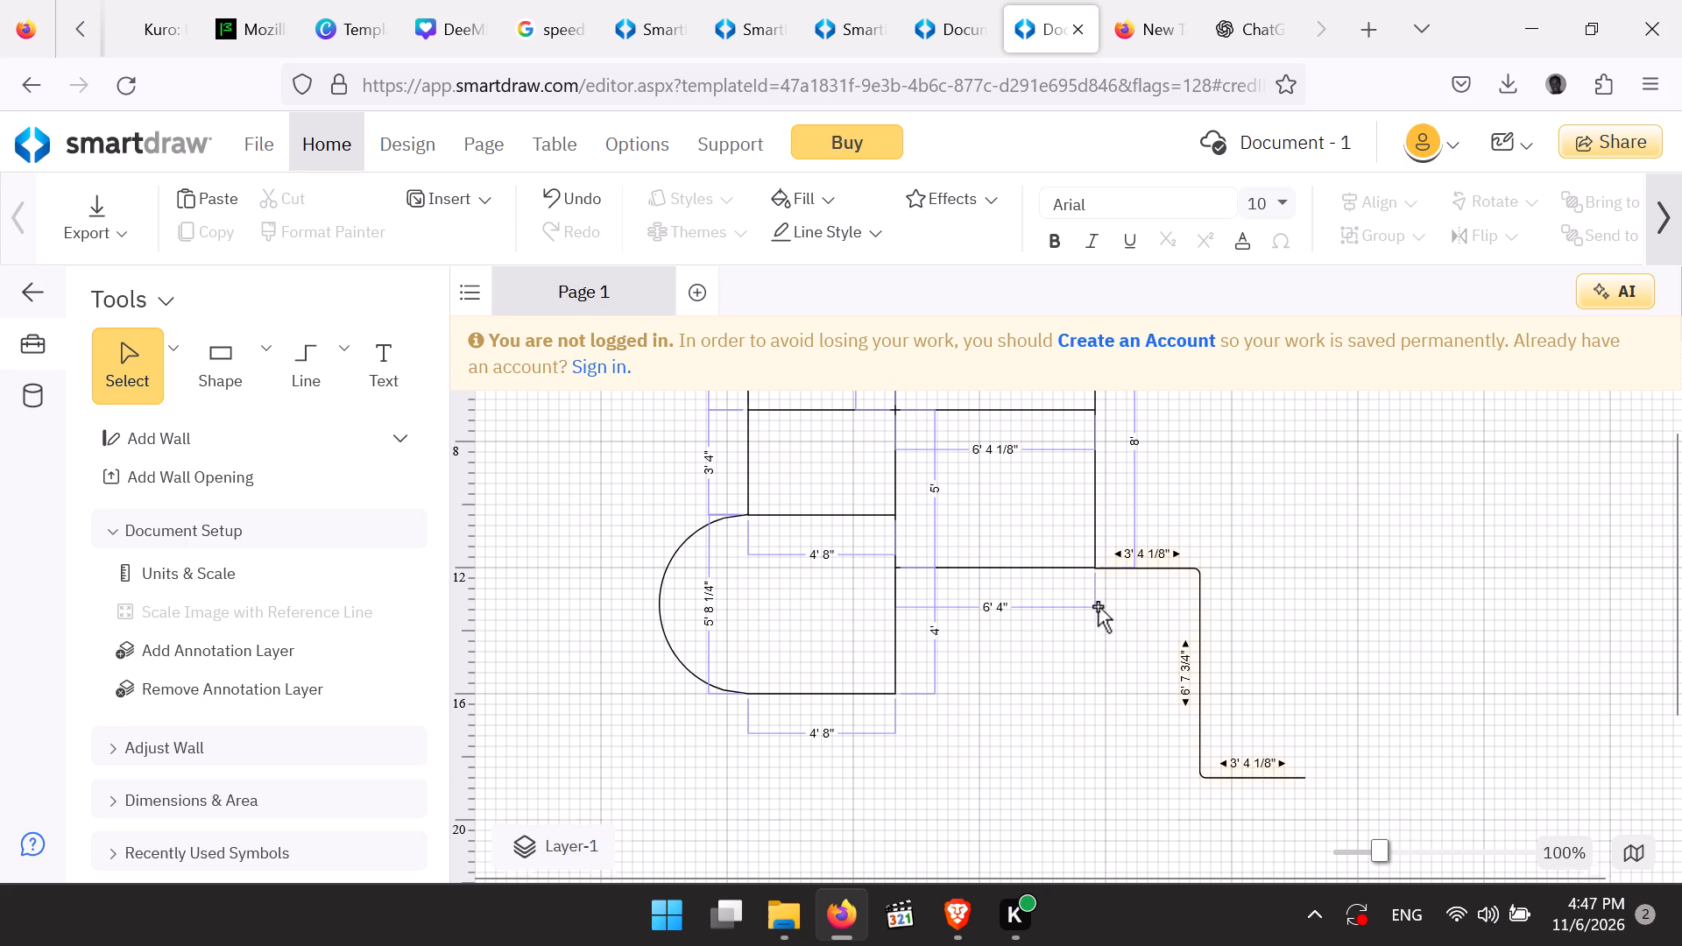
pyautogui.scroll(-1, 1098, 606)
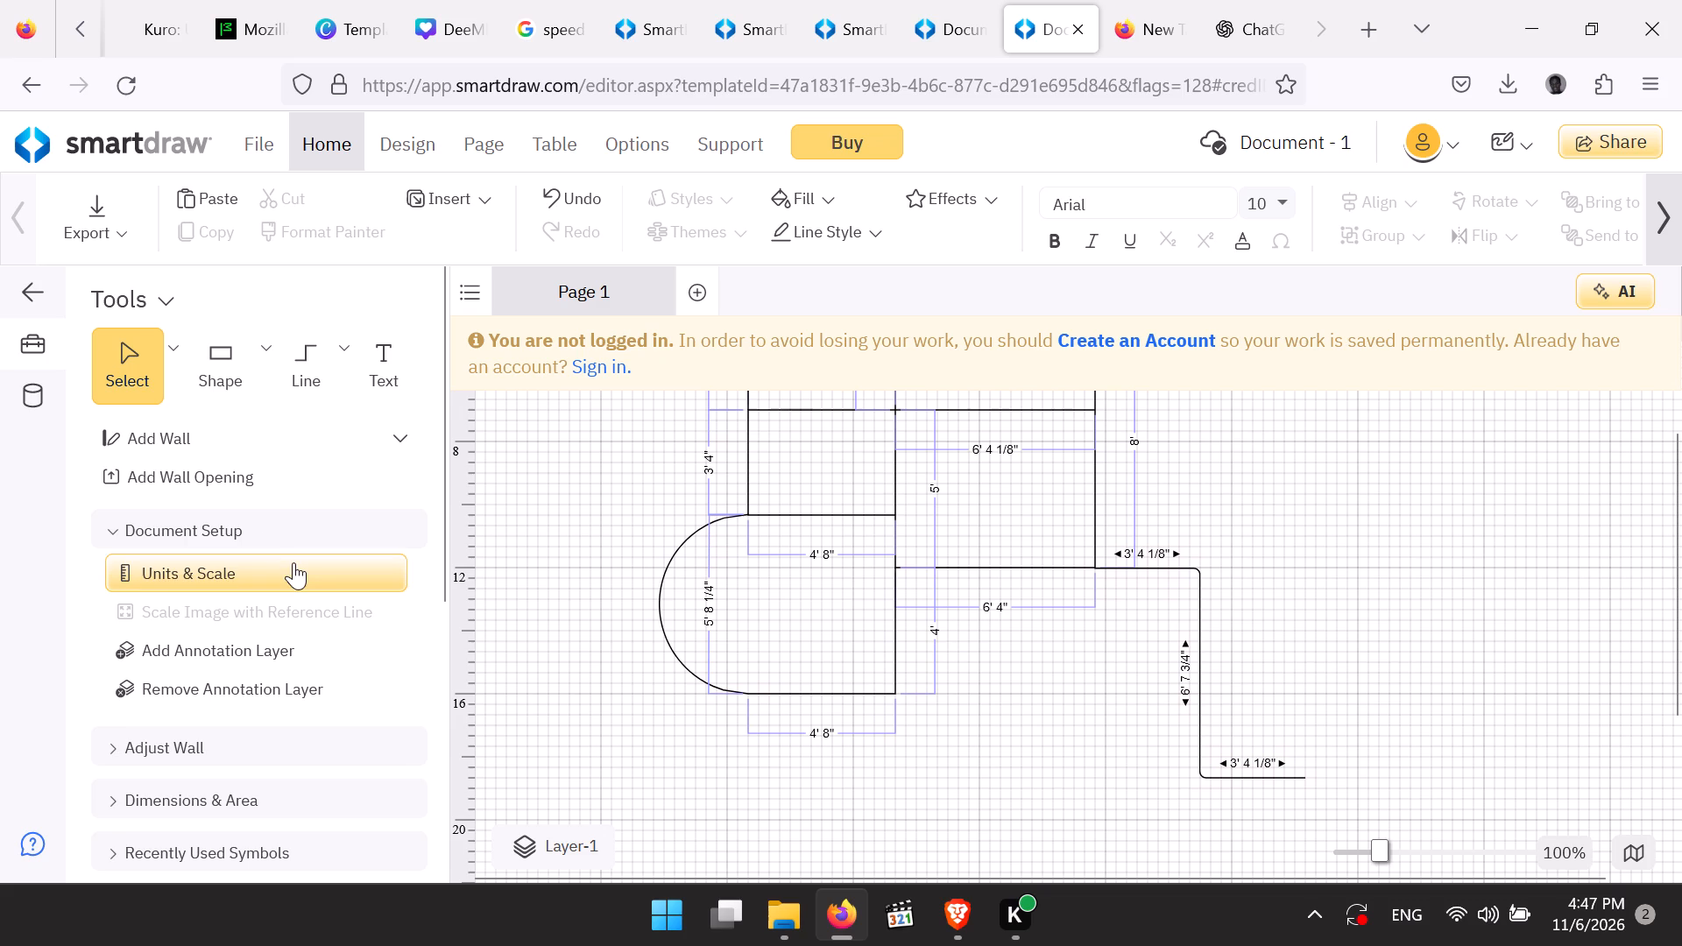
# Draw a straight vertical line about 3' 4" long downward from the half-round room's corner opposite the curve.
pyautogui.click(326, 349)
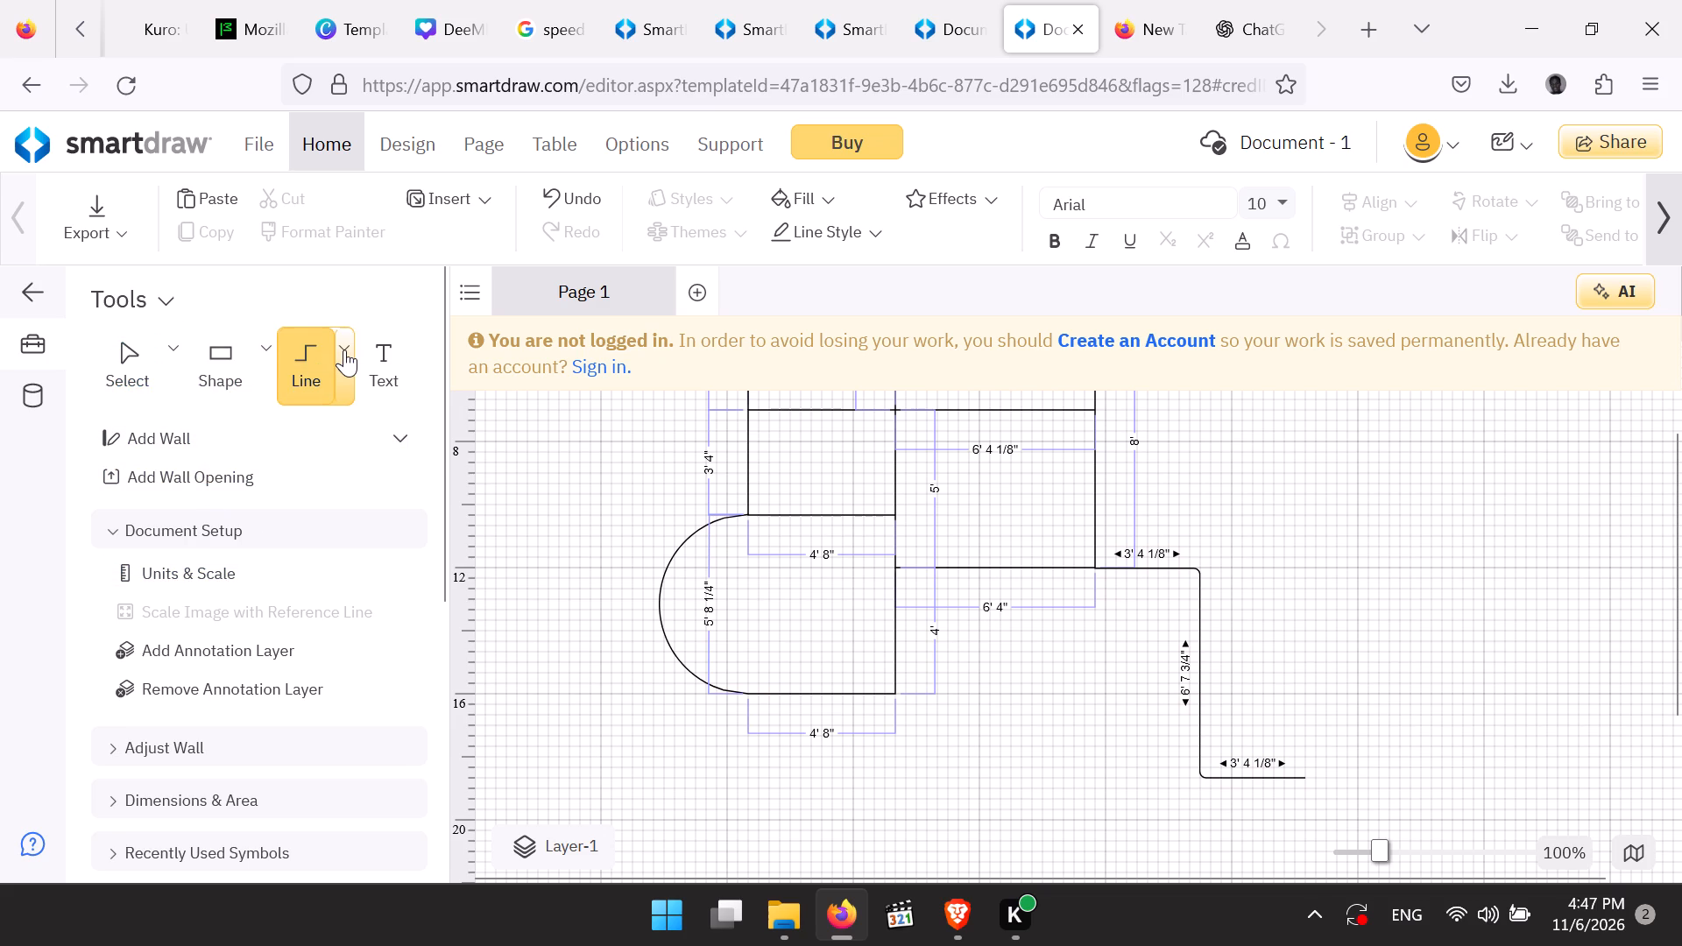
pyautogui.click(348, 349)
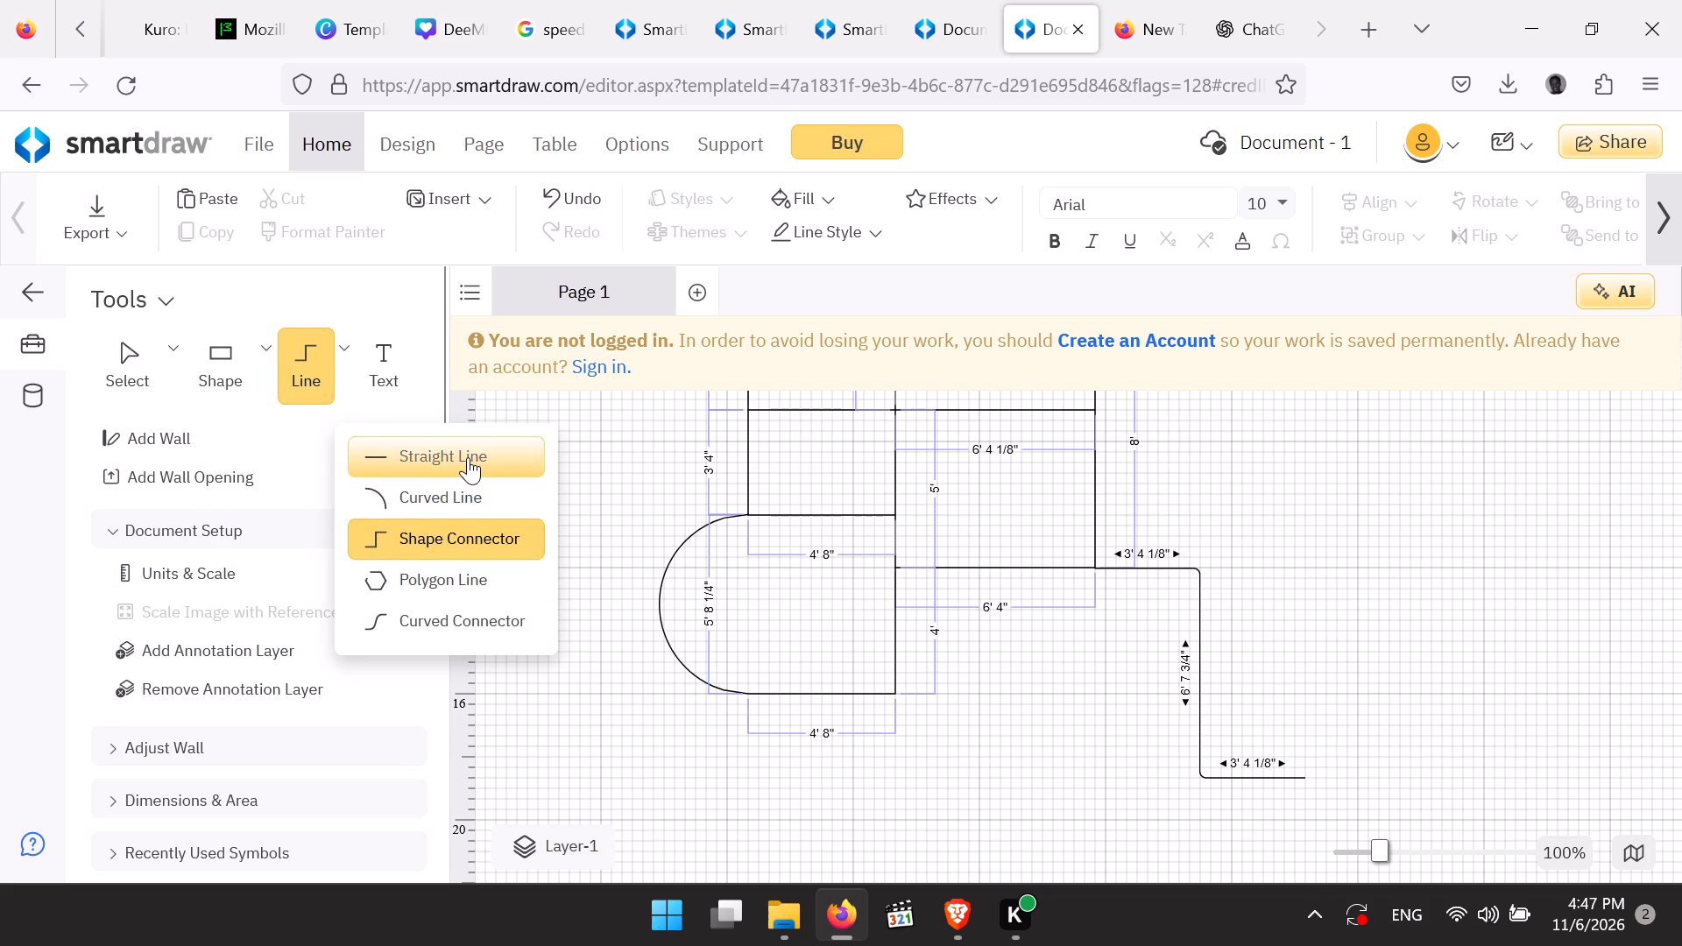
pyautogui.click(468, 457)
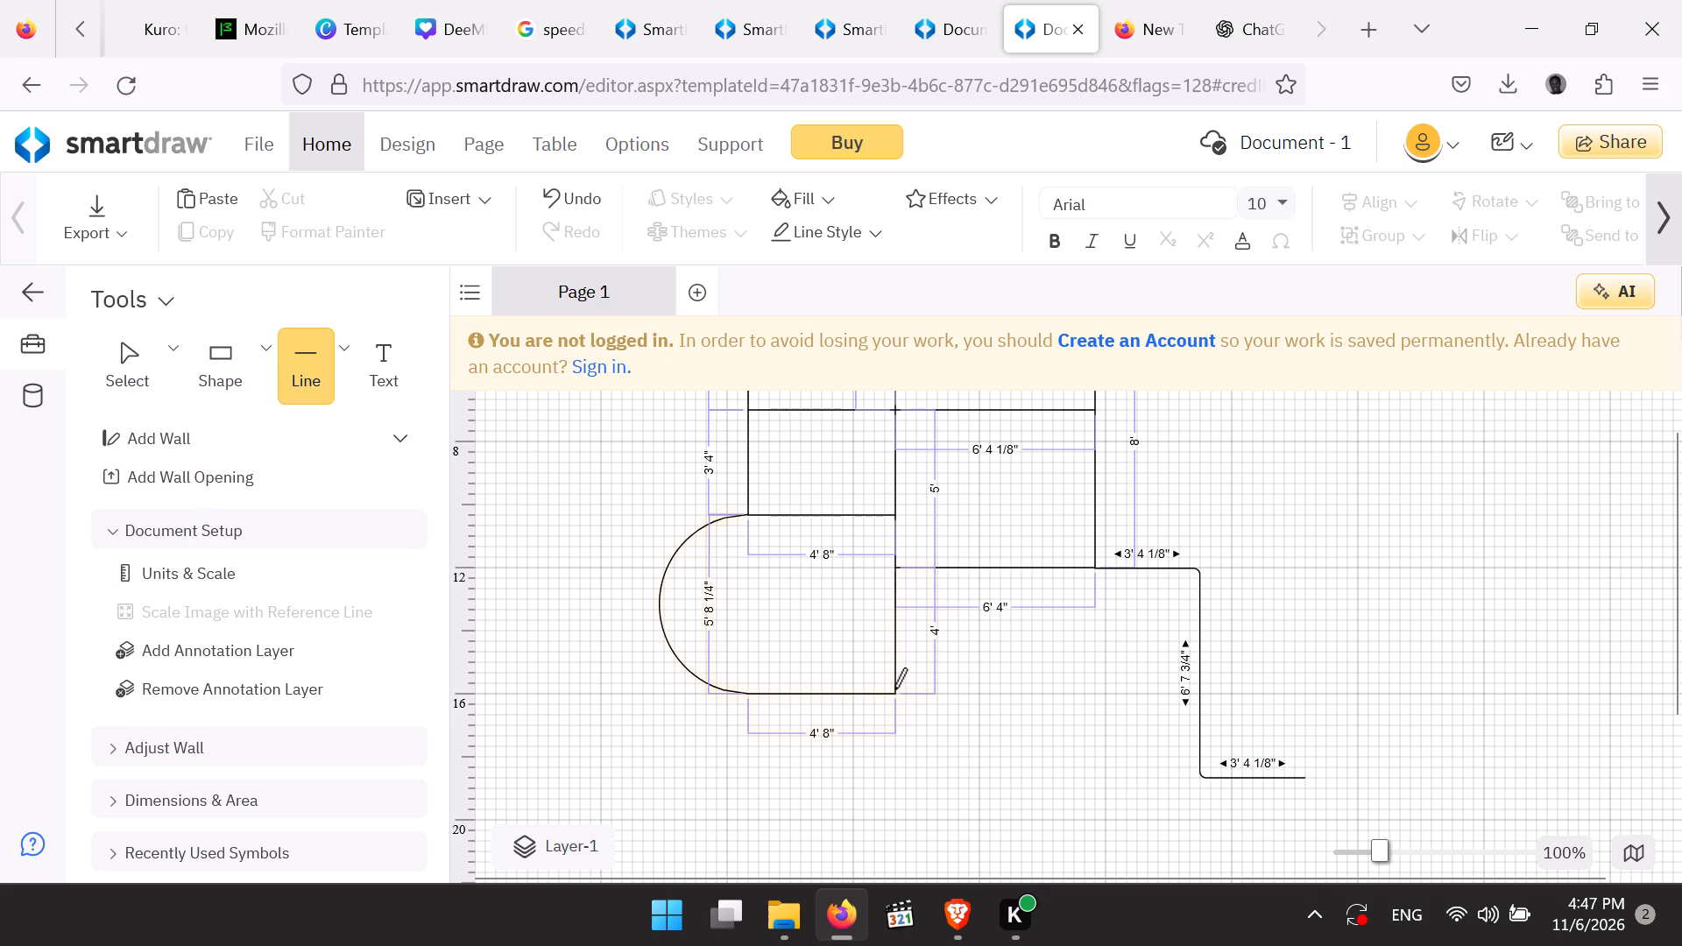
pyautogui.moveTo(895, 688); pyautogui.dragTo(895, 750)
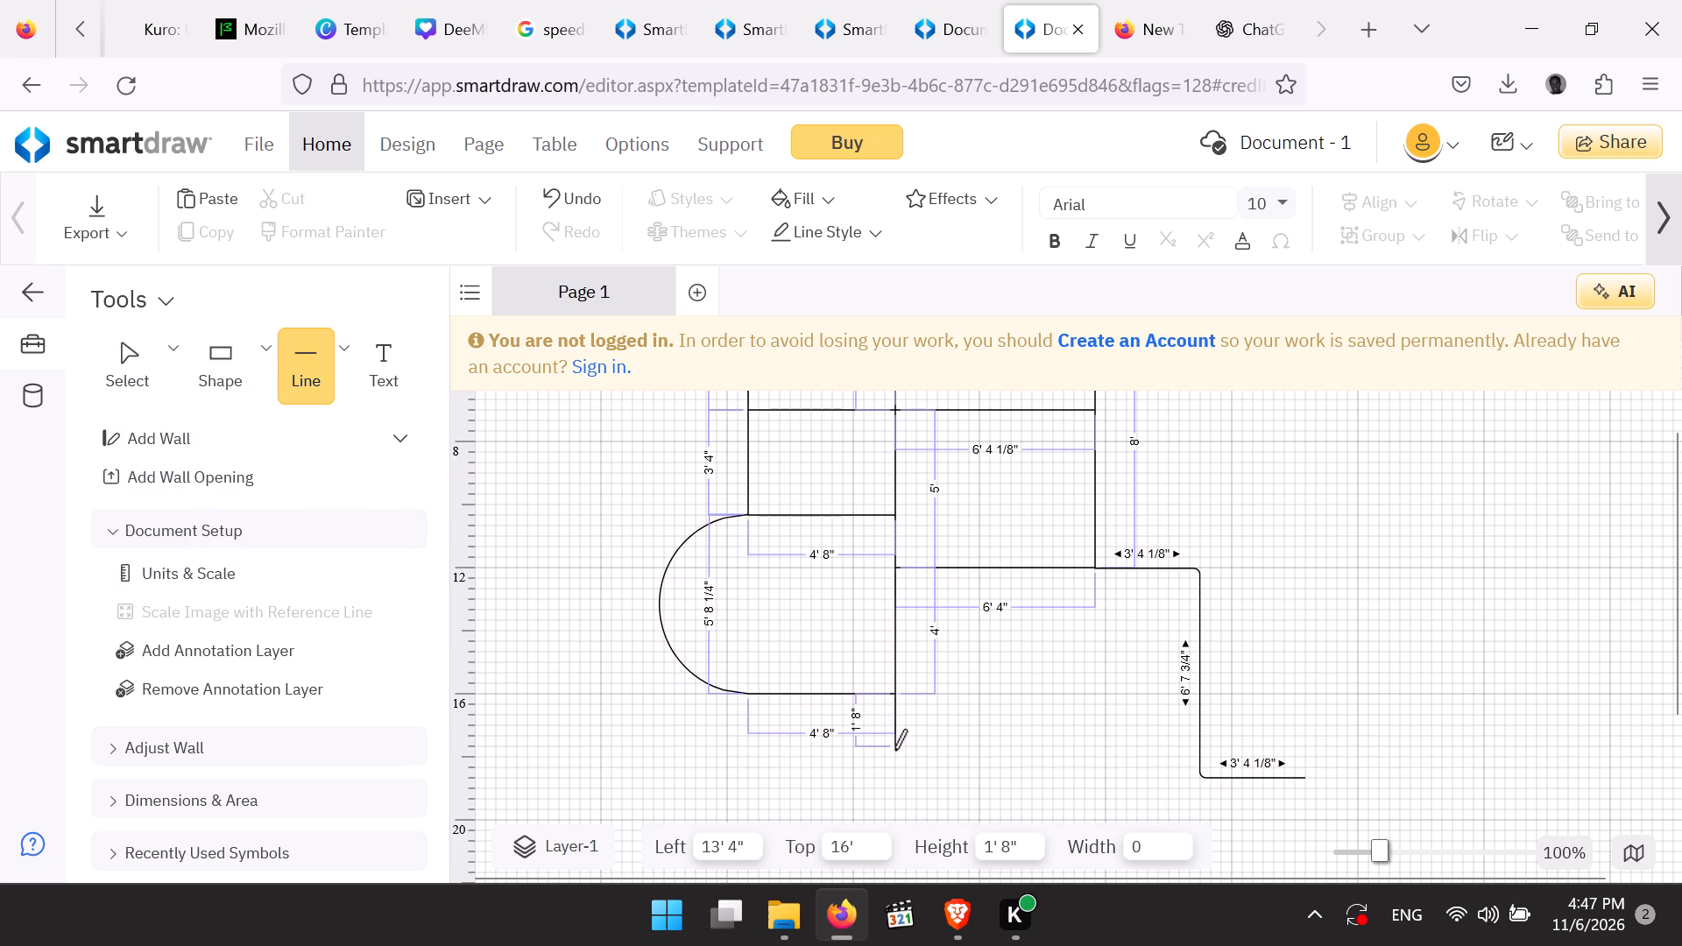
pyautogui.moveTo(895, 750); pyautogui.dragTo(895, 801)
# Extend the new vertical line straight down to about 7' 8" long.
pyautogui.scroll(-1, 1067, 636)
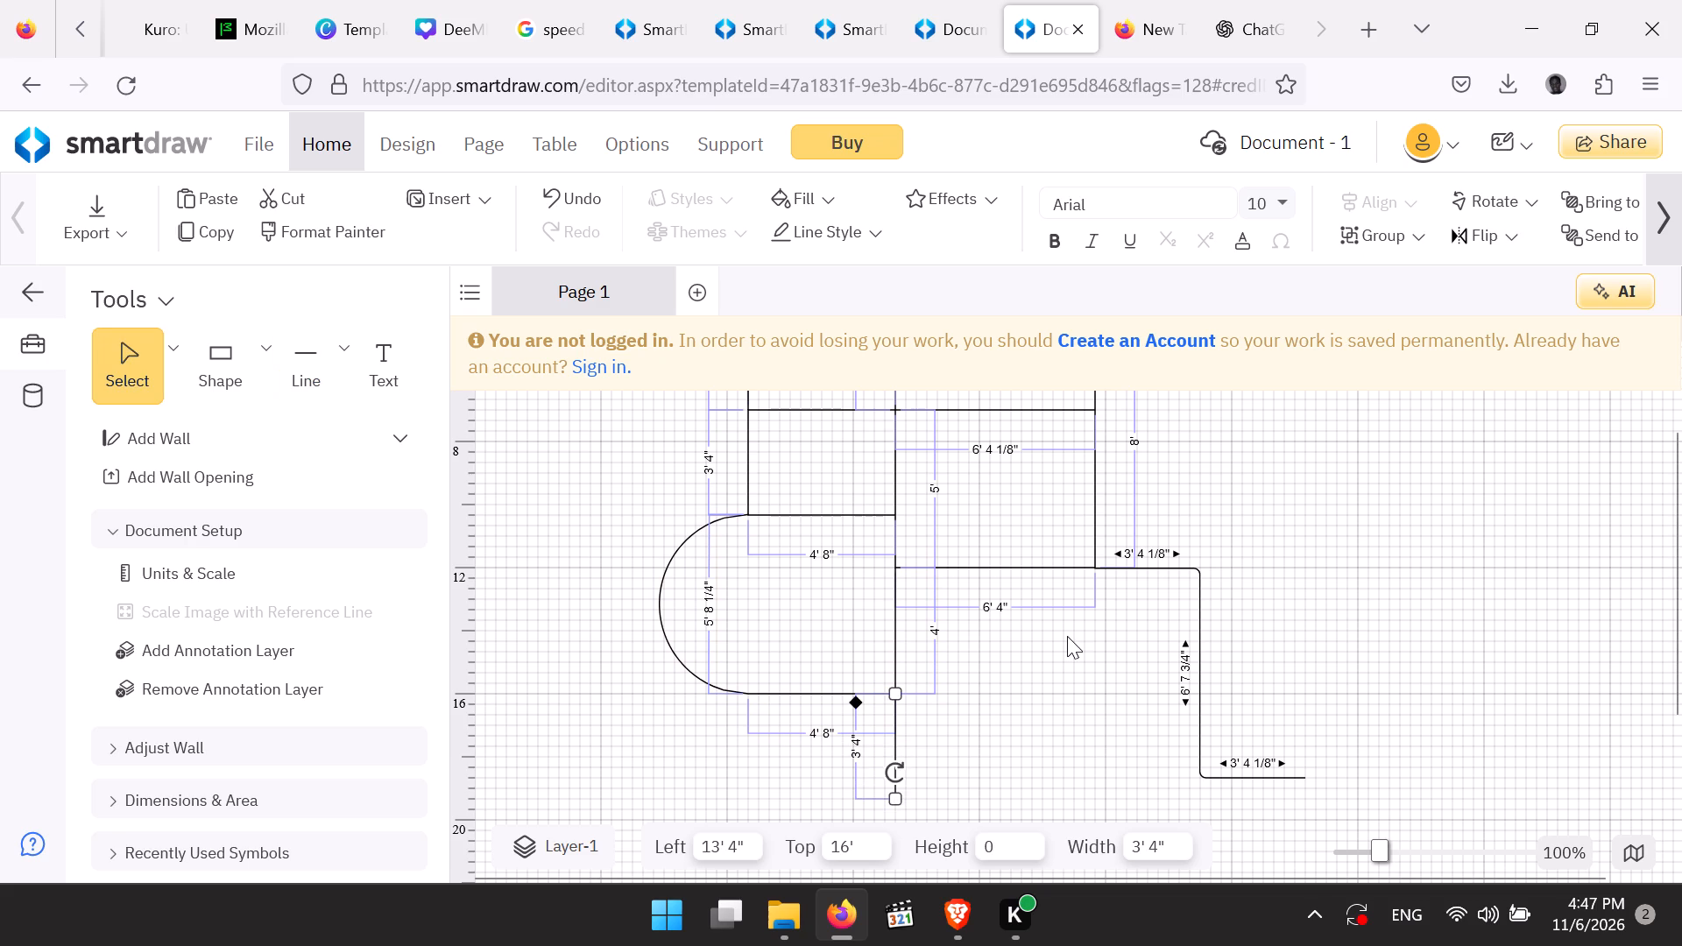
pyautogui.scroll(-1, 1067, 636)
pyautogui.moveTo(891, 580); pyautogui.dragTo(899, 659)
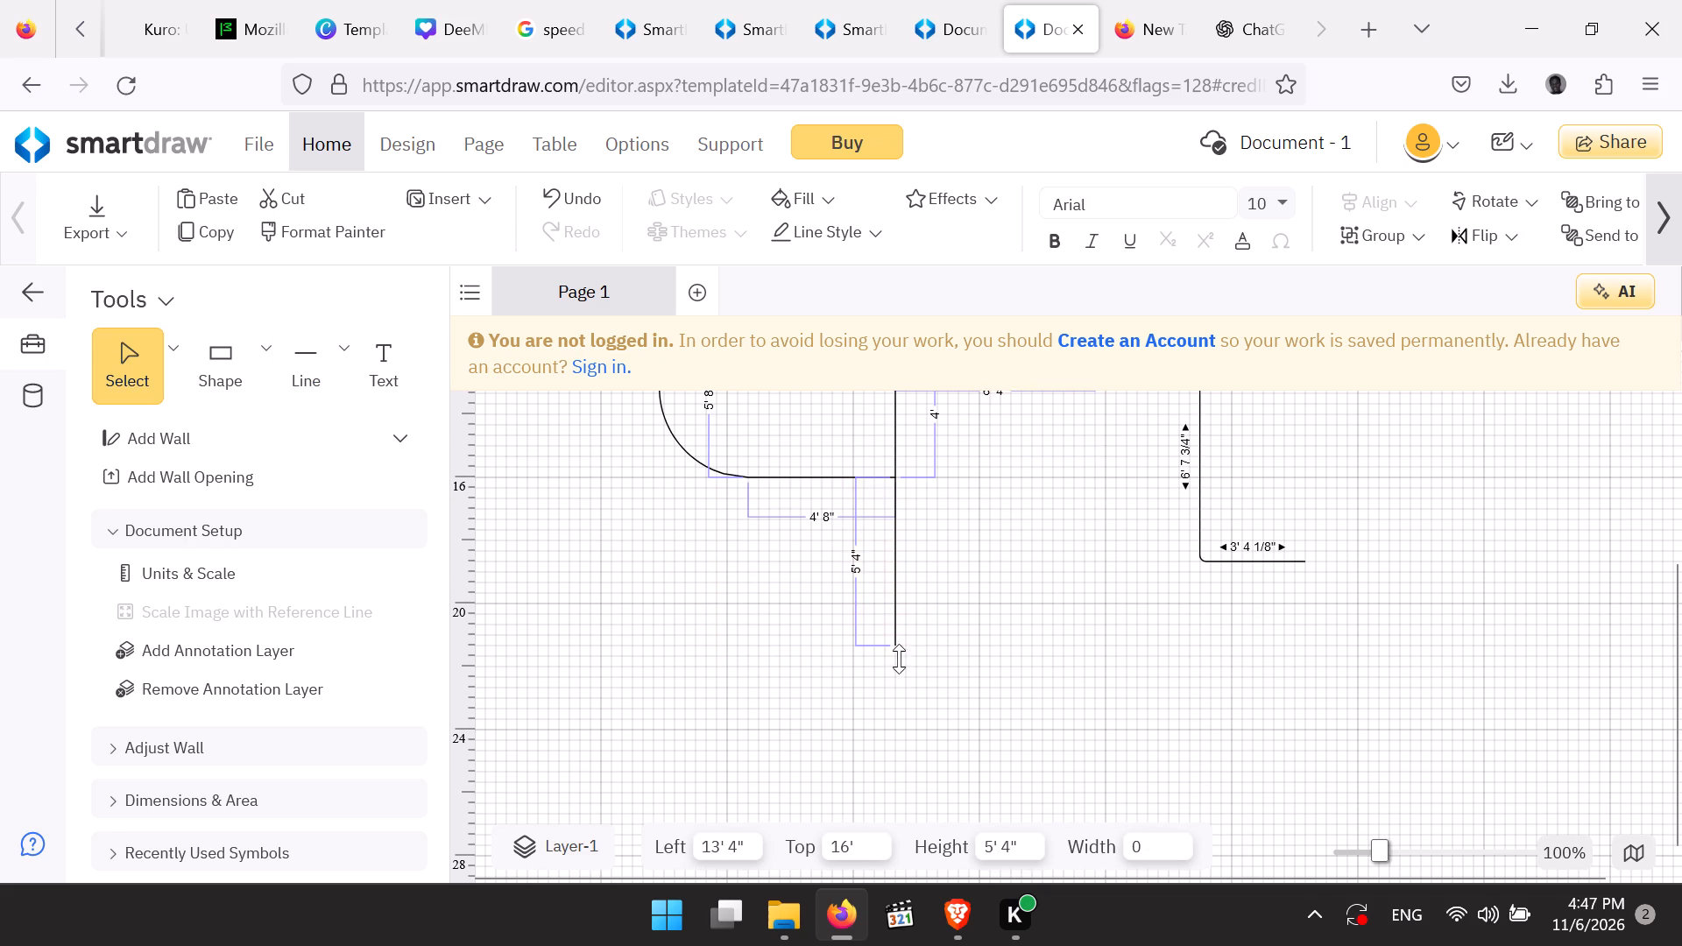
pyautogui.moveTo(899, 659); pyautogui.dragTo(898, 709)
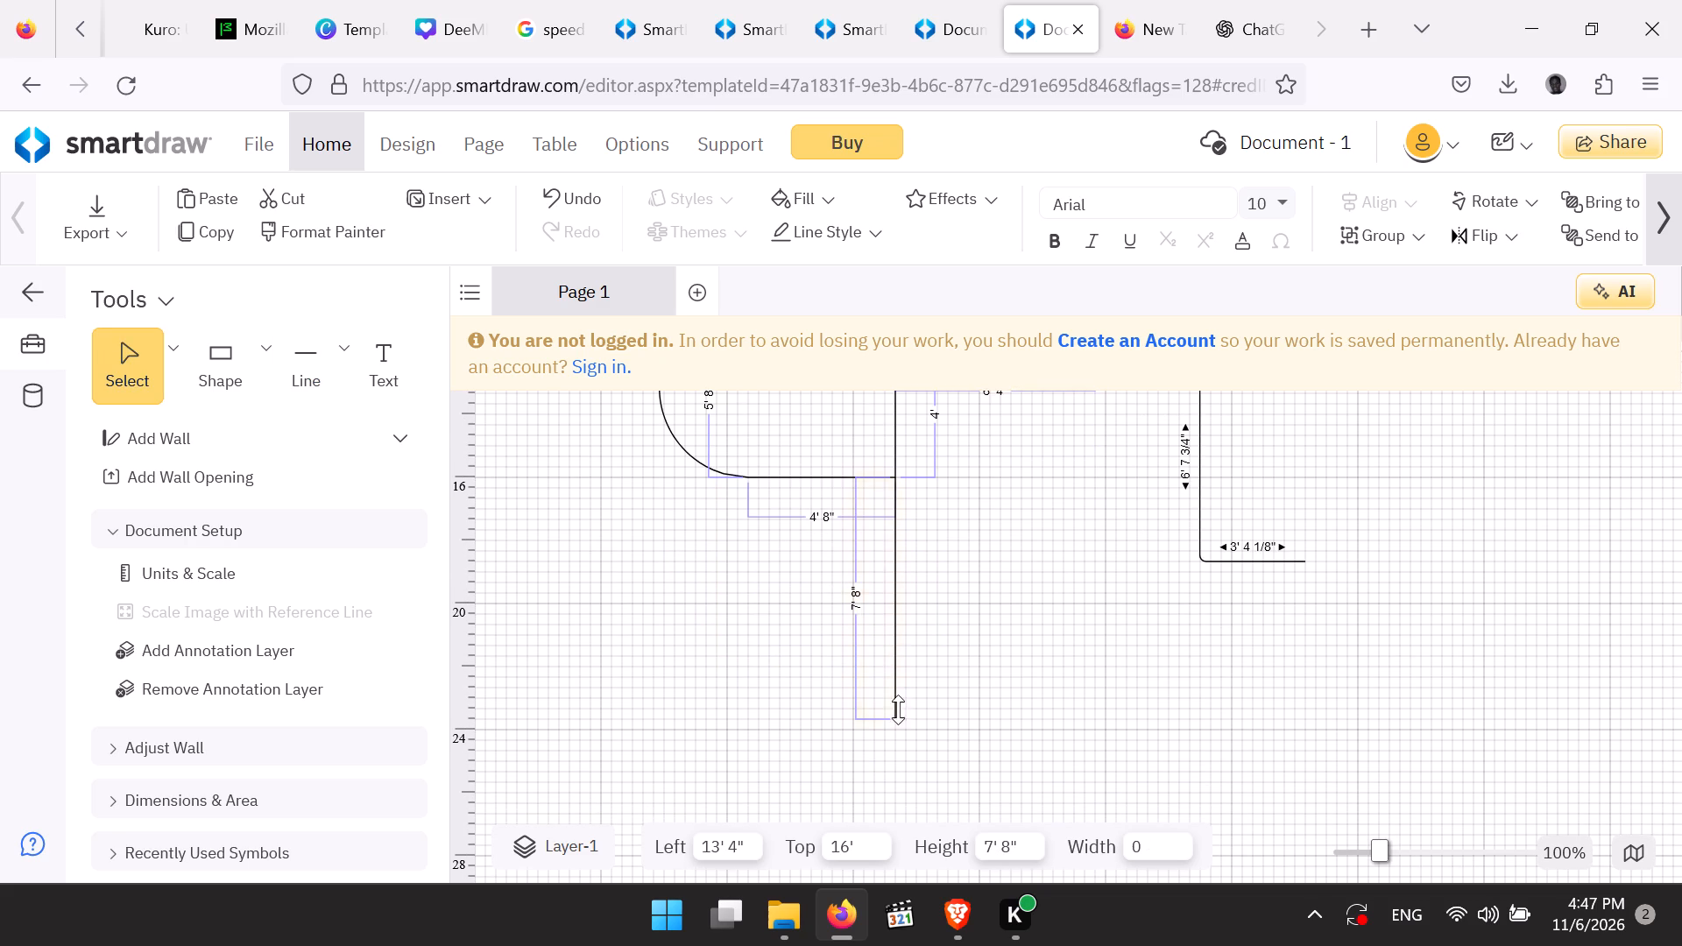
pyautogui.moveTo(898, 709); pyautogui.dragTo(901, 717)
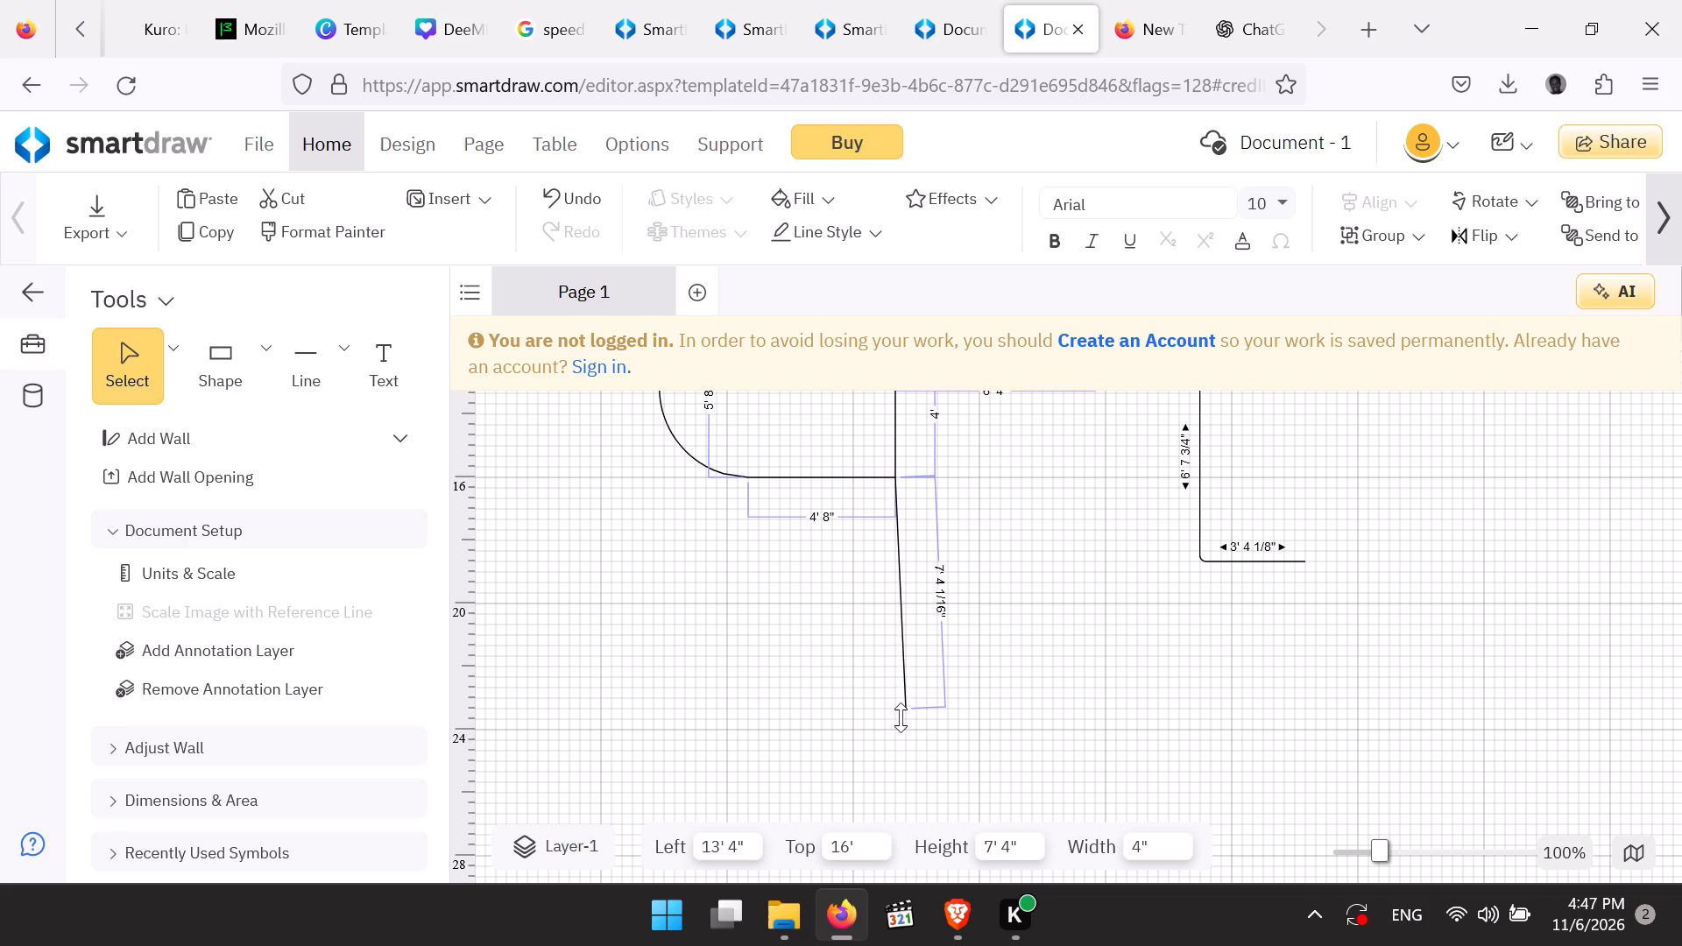
pyautogui.moveTo(901, 717); pyautogui.dragTo(884, 717)
pyautogui.click(884, 717)
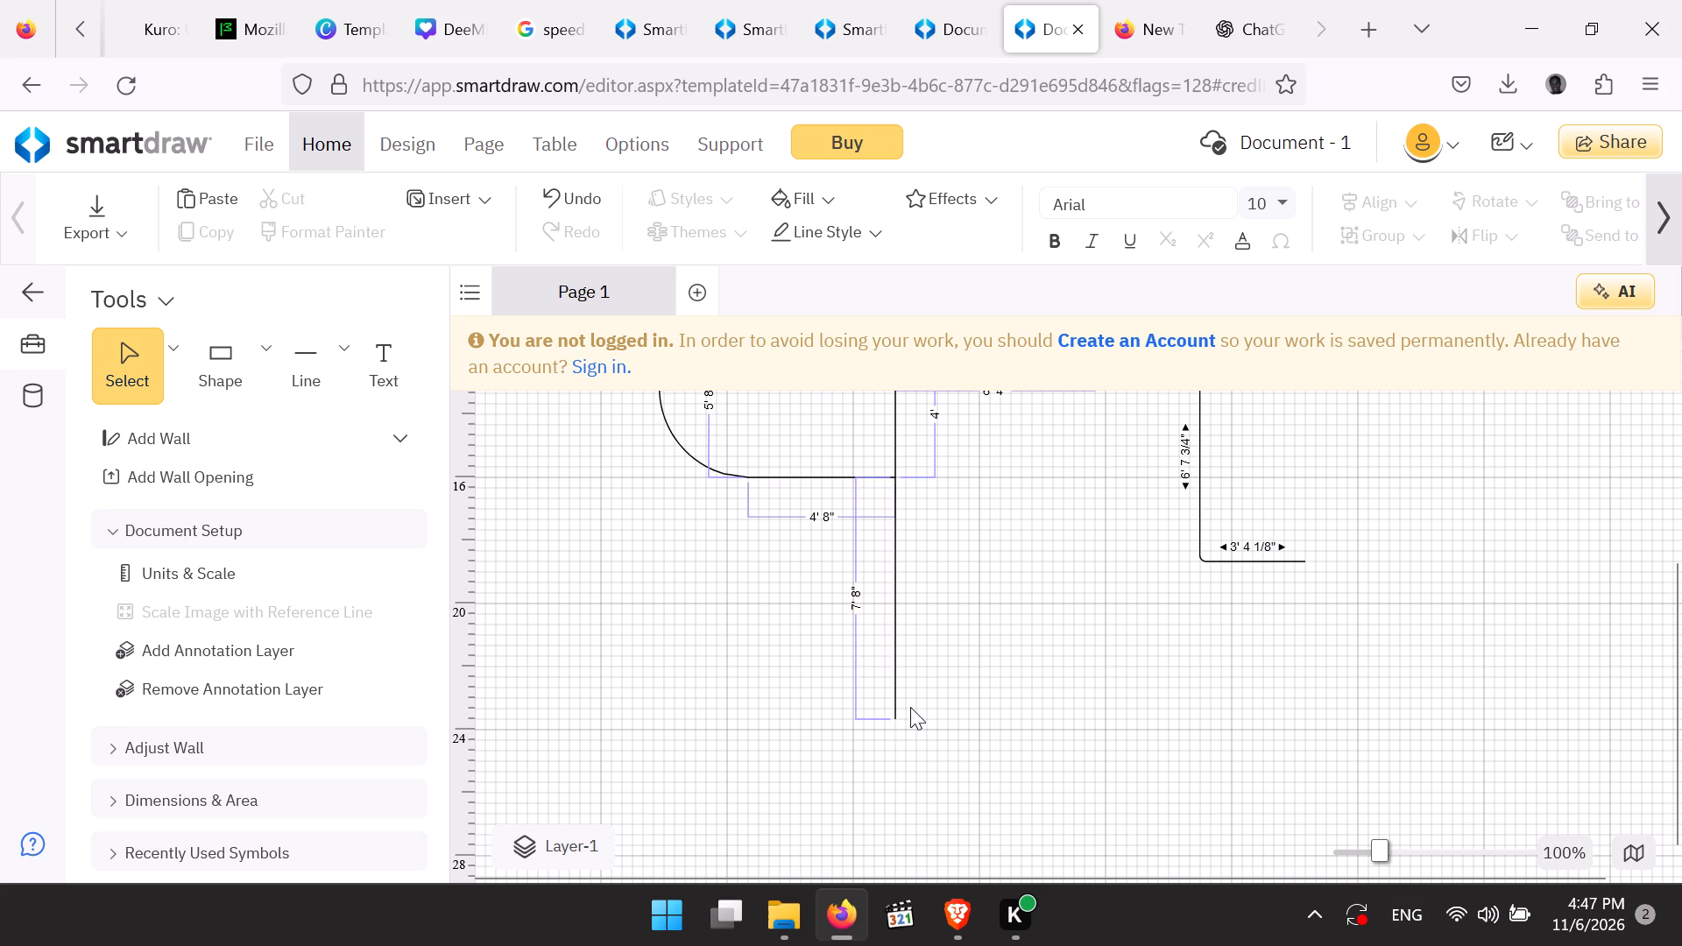
pyautogui.click(895, 718)
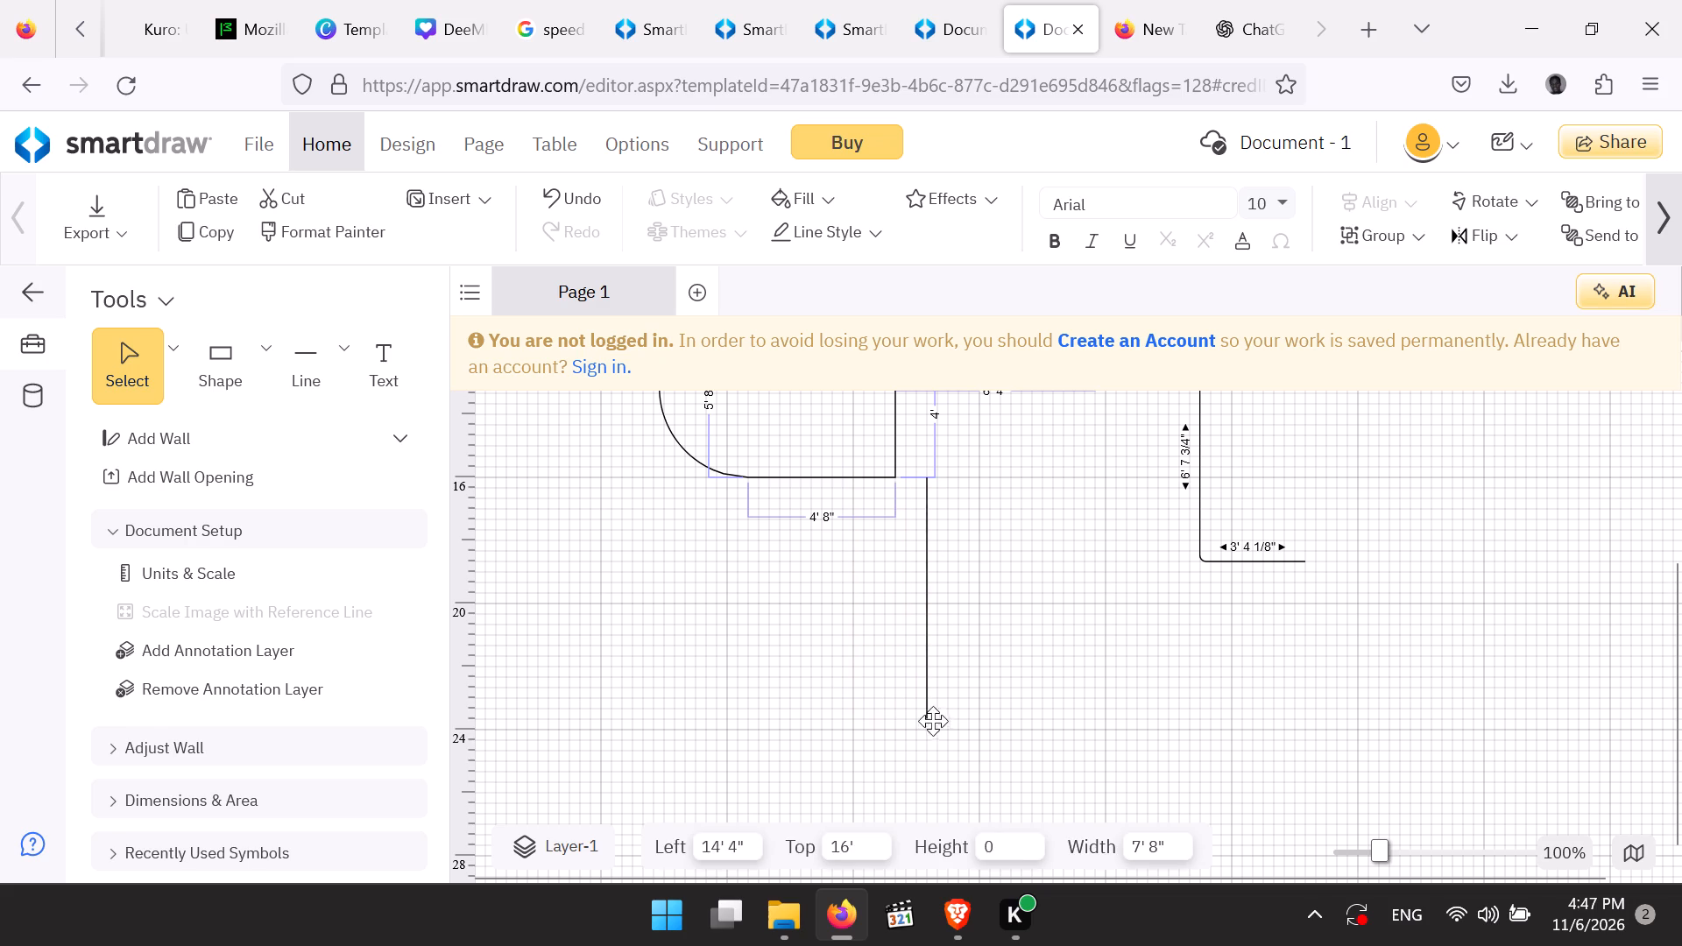
pyautogui.click(967, 674)
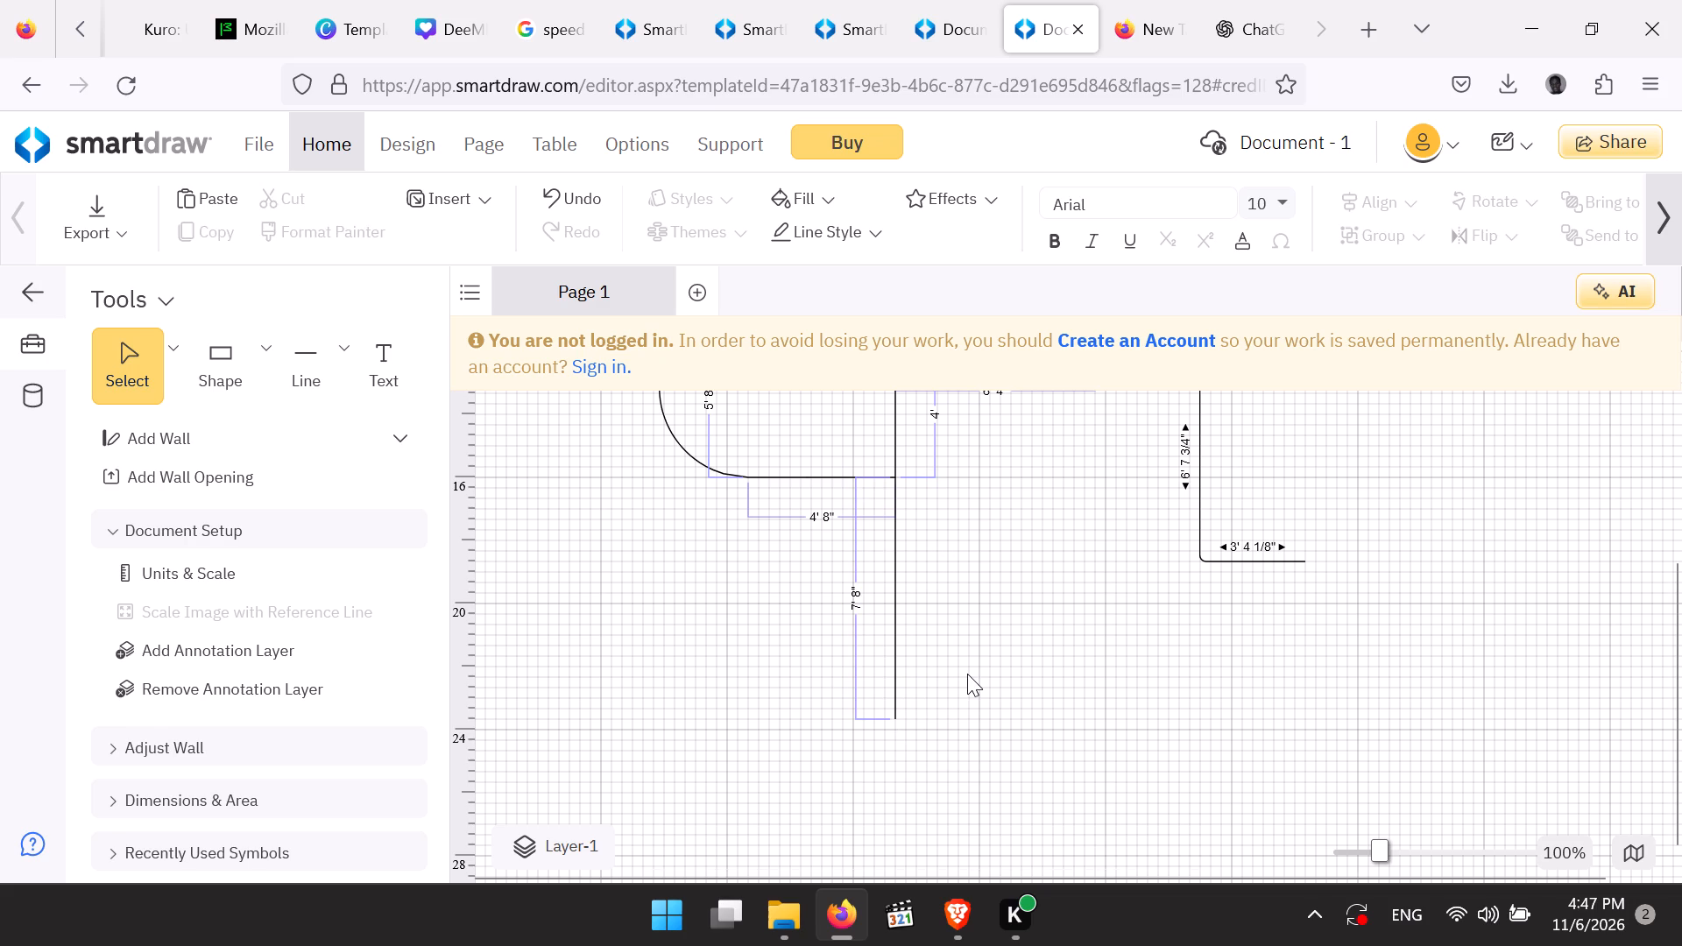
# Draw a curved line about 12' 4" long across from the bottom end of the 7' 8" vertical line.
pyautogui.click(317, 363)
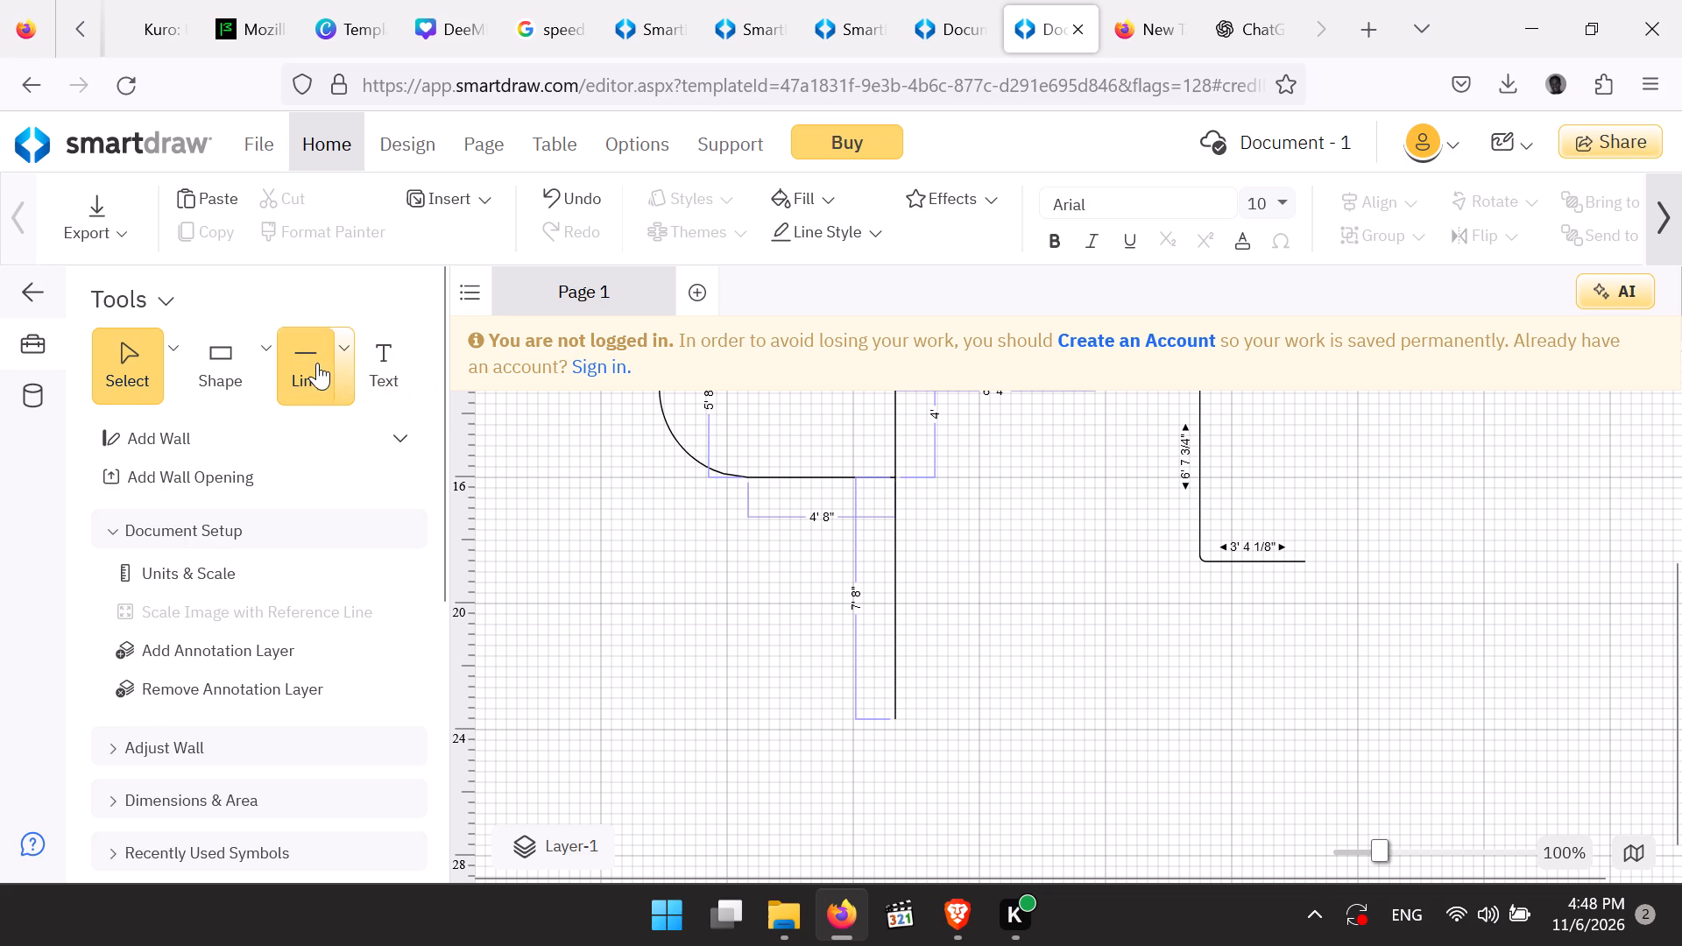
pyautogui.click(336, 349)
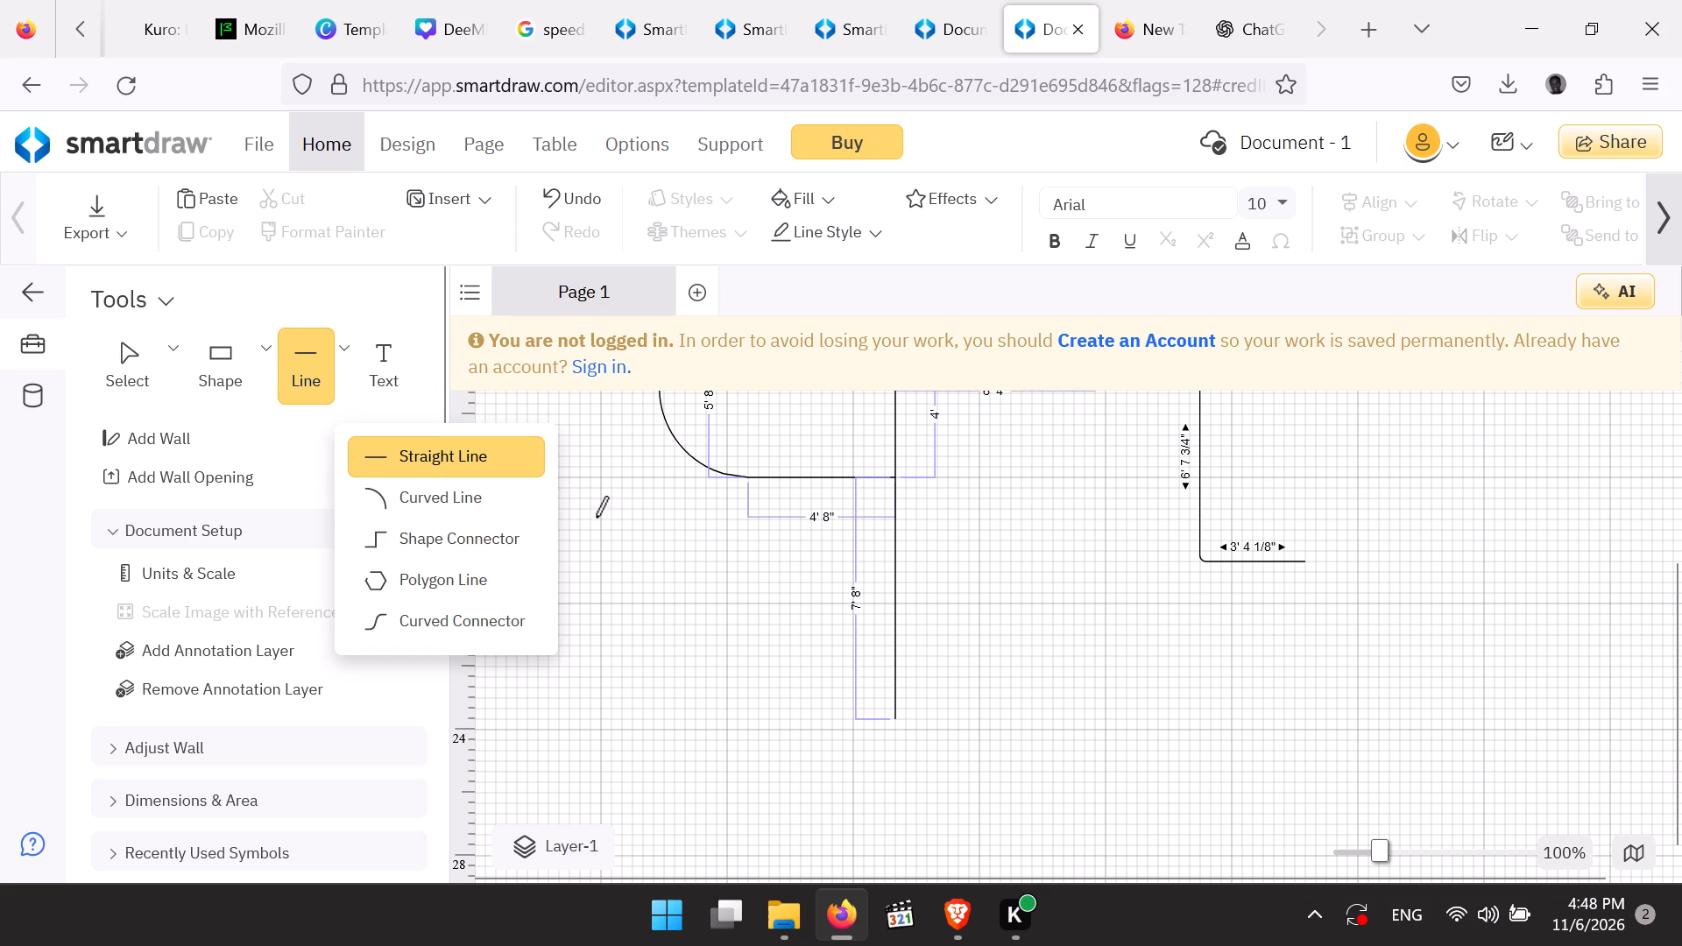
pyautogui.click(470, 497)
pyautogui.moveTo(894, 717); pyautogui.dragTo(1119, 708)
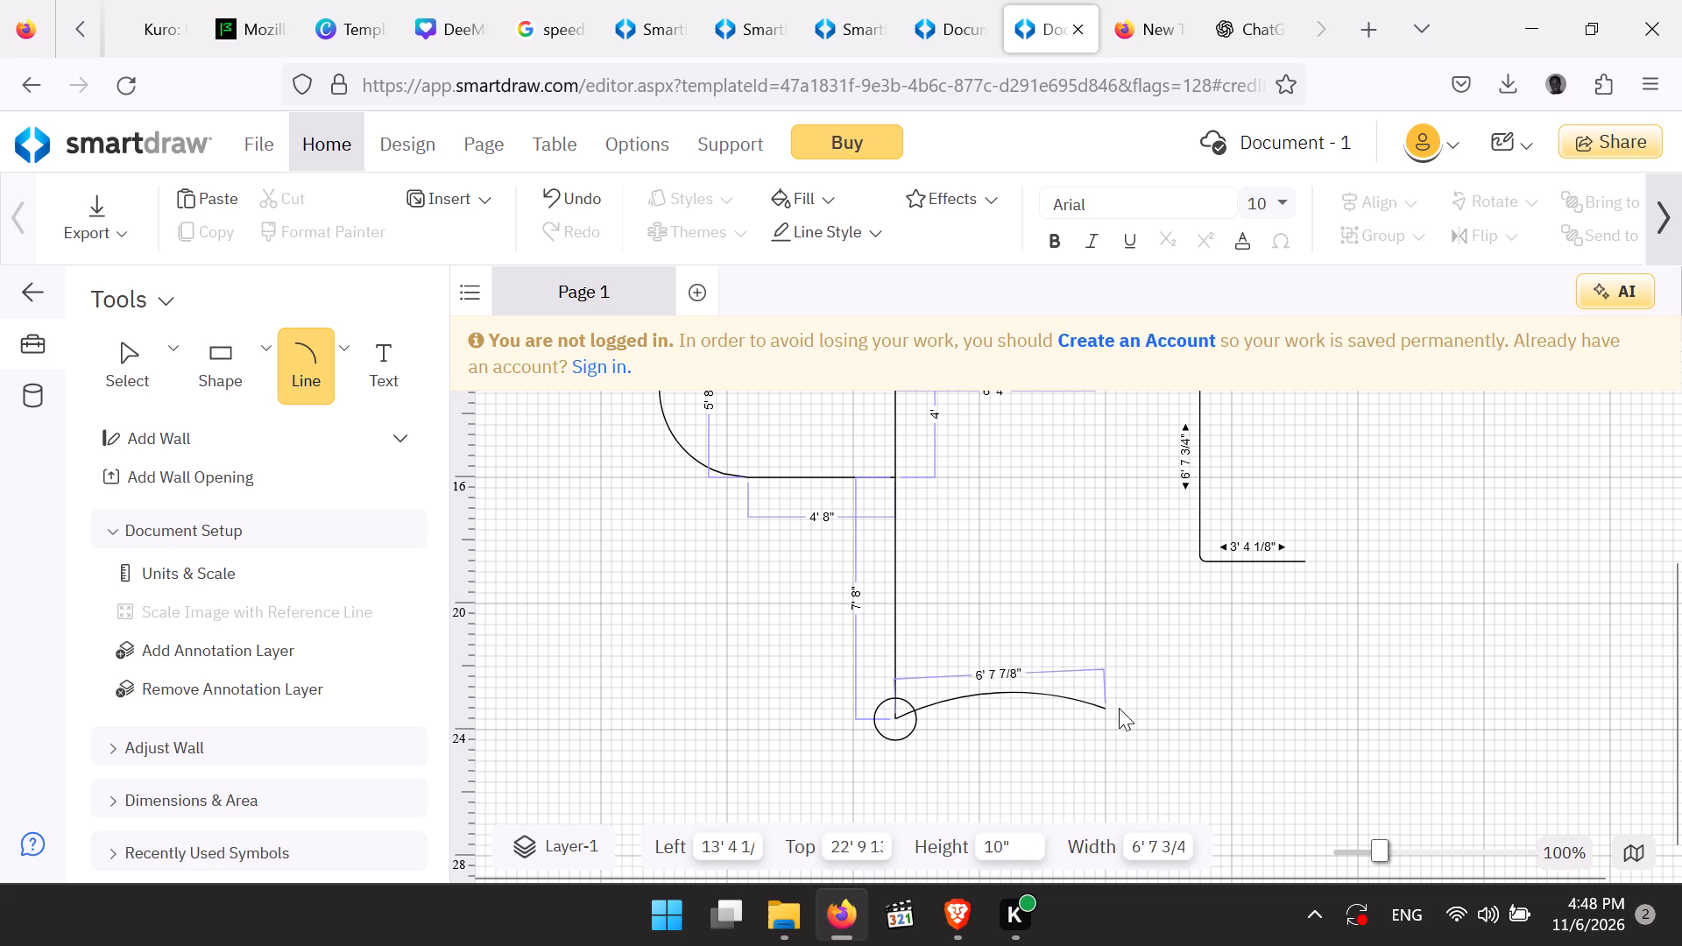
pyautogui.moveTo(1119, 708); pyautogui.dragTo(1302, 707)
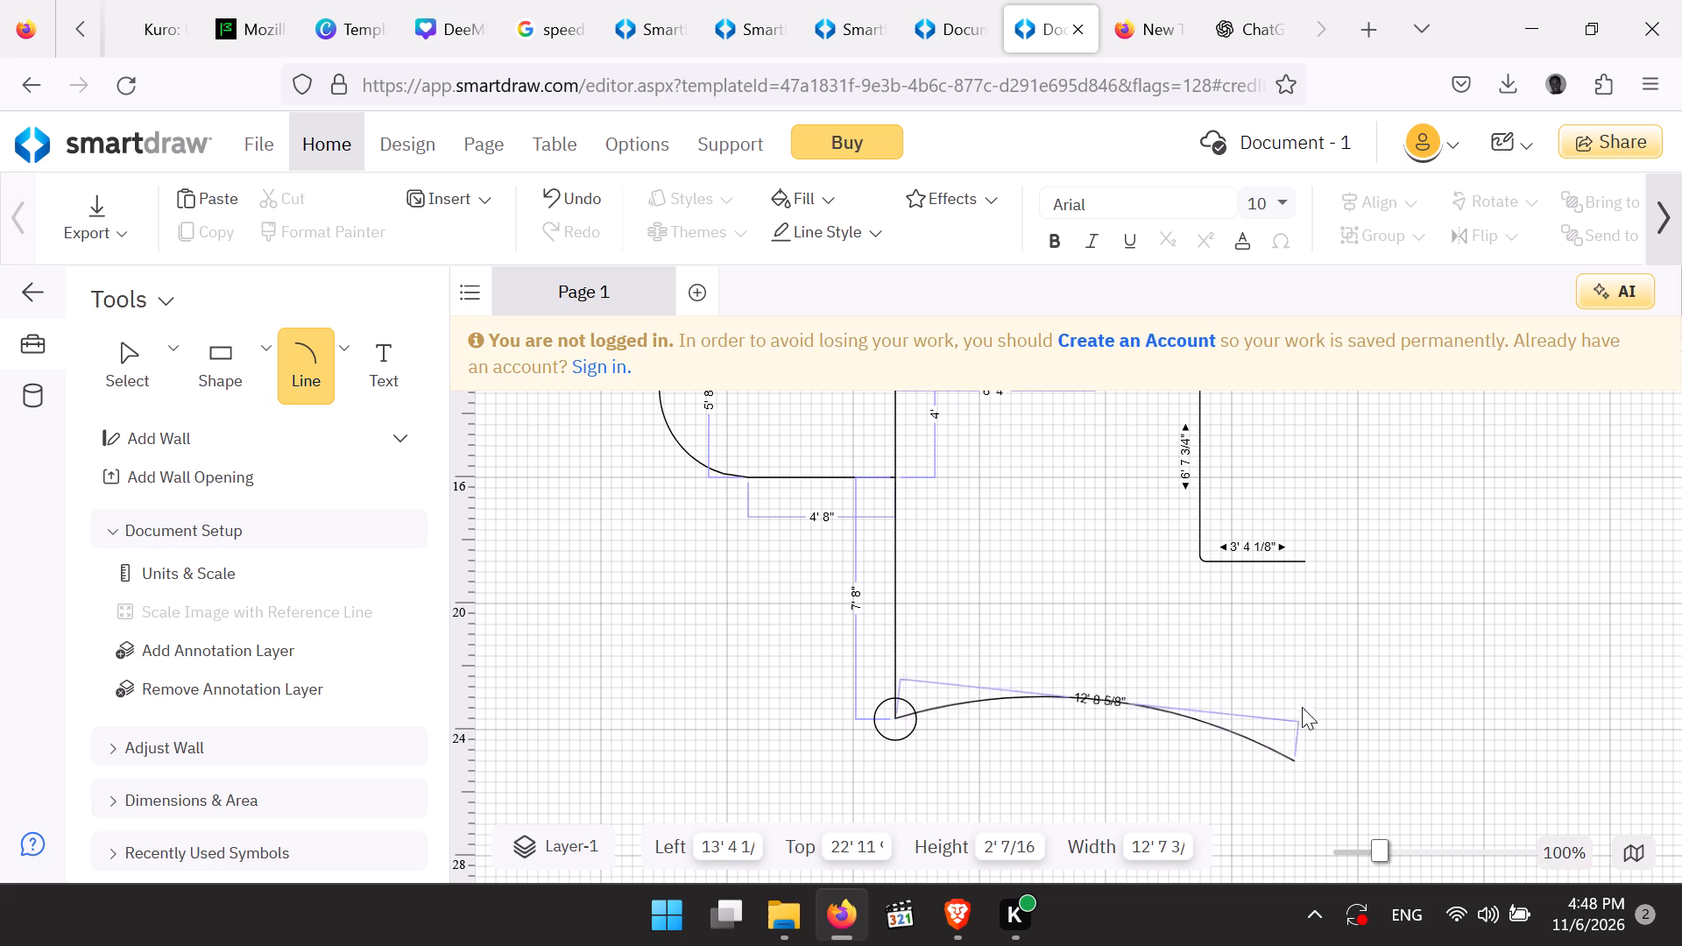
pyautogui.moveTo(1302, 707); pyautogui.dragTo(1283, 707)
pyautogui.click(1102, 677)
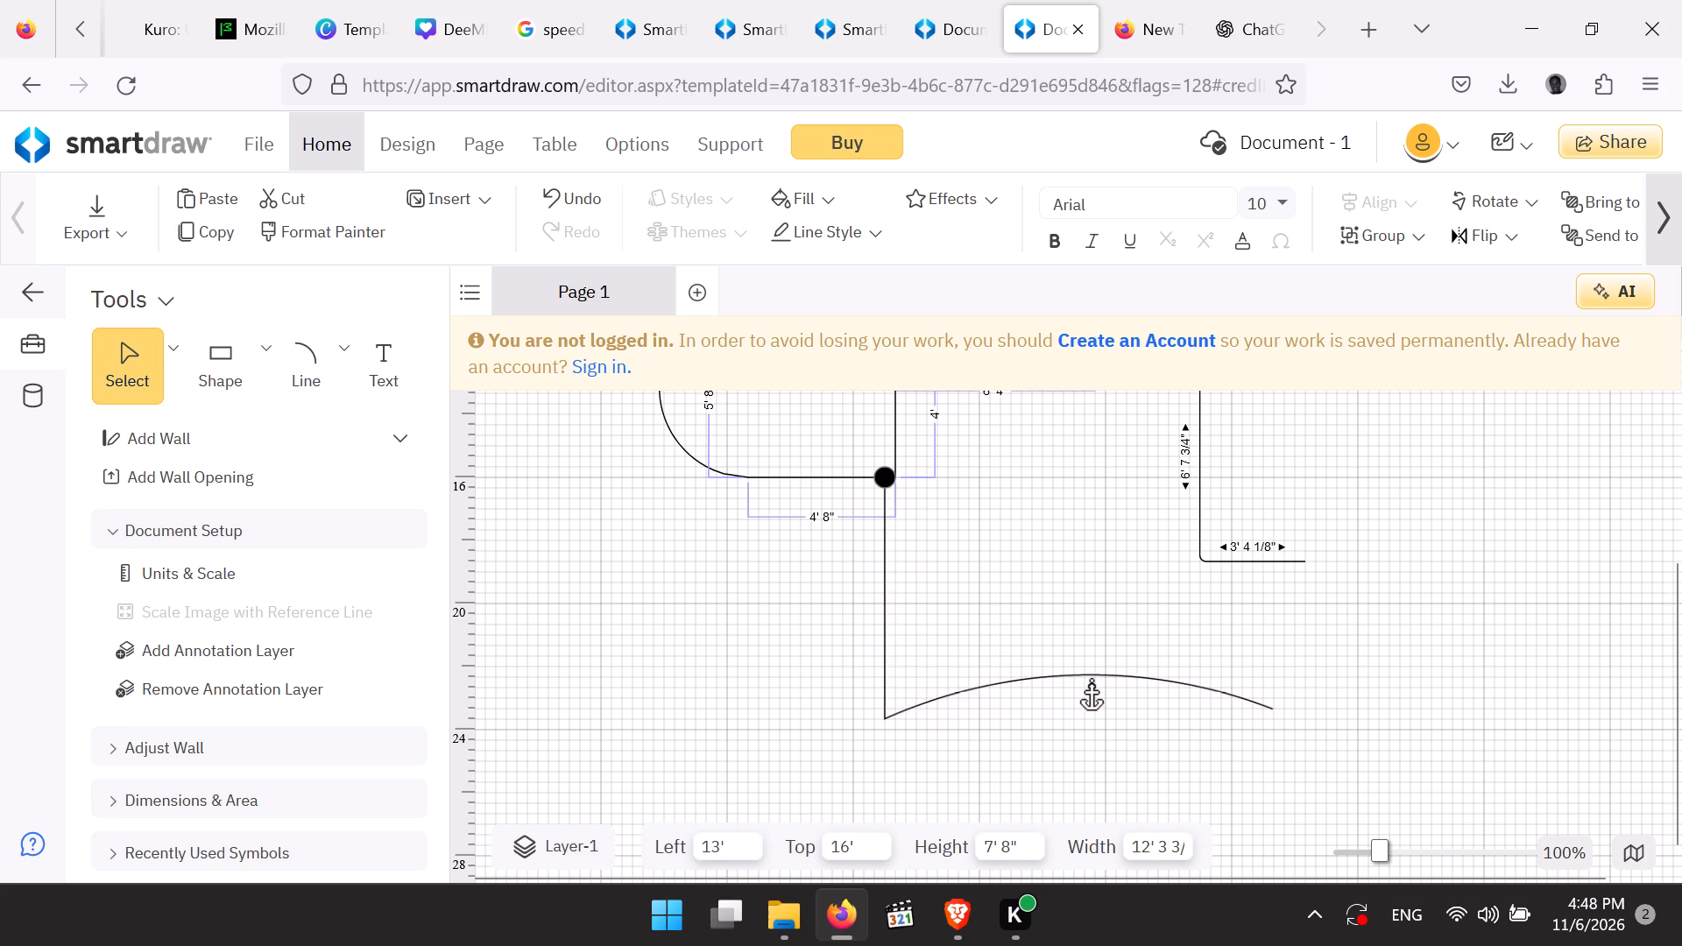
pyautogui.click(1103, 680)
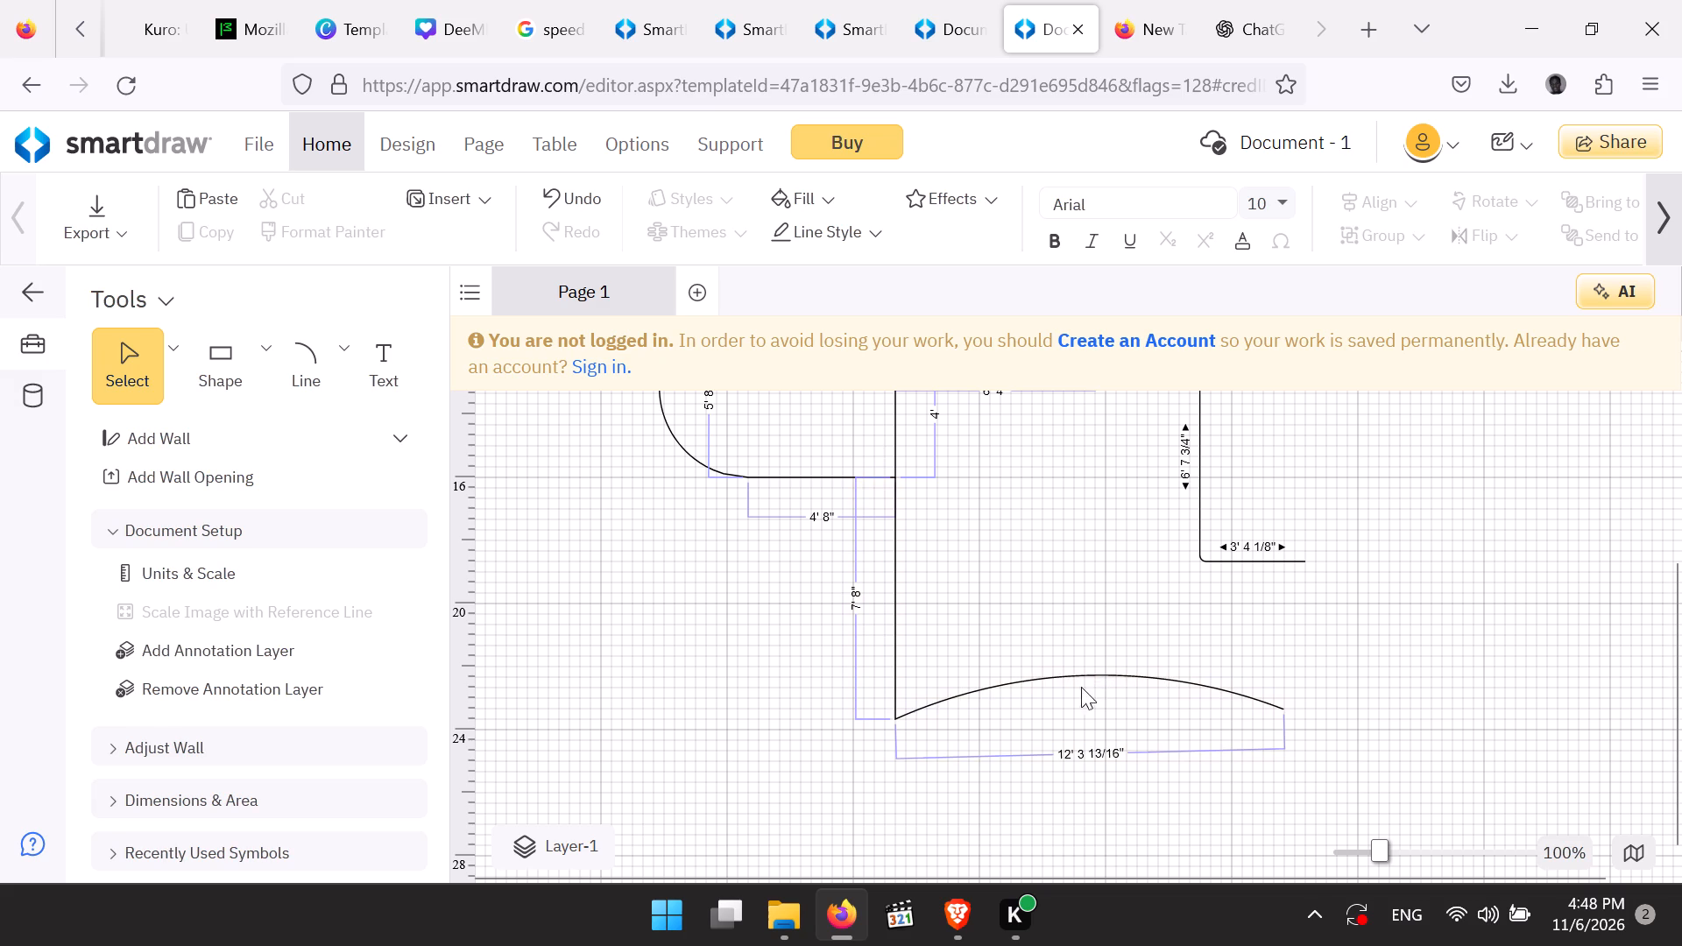
# Cut the 7' 8" vertical line together with the curved line attached to it.
pyautogui.moveTo(991, 690); pyautogui.dragTo(1003, 680, button='right')
pyautogui.rightClick(1003, 680)
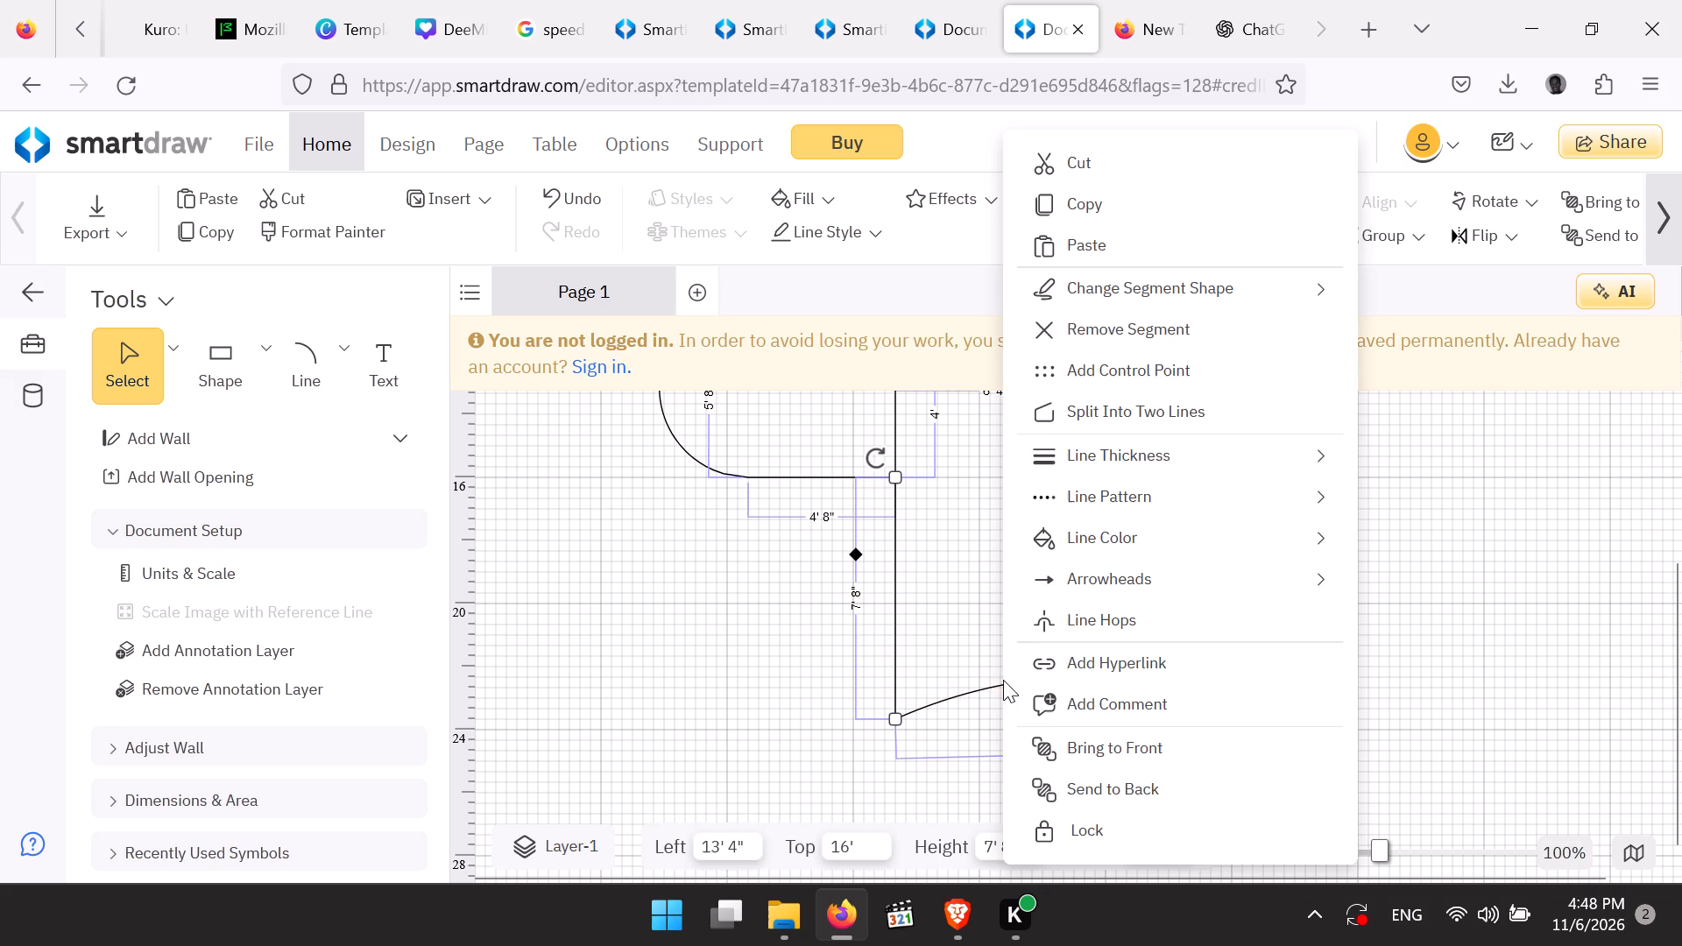
pyautogui.click(1117, 159)
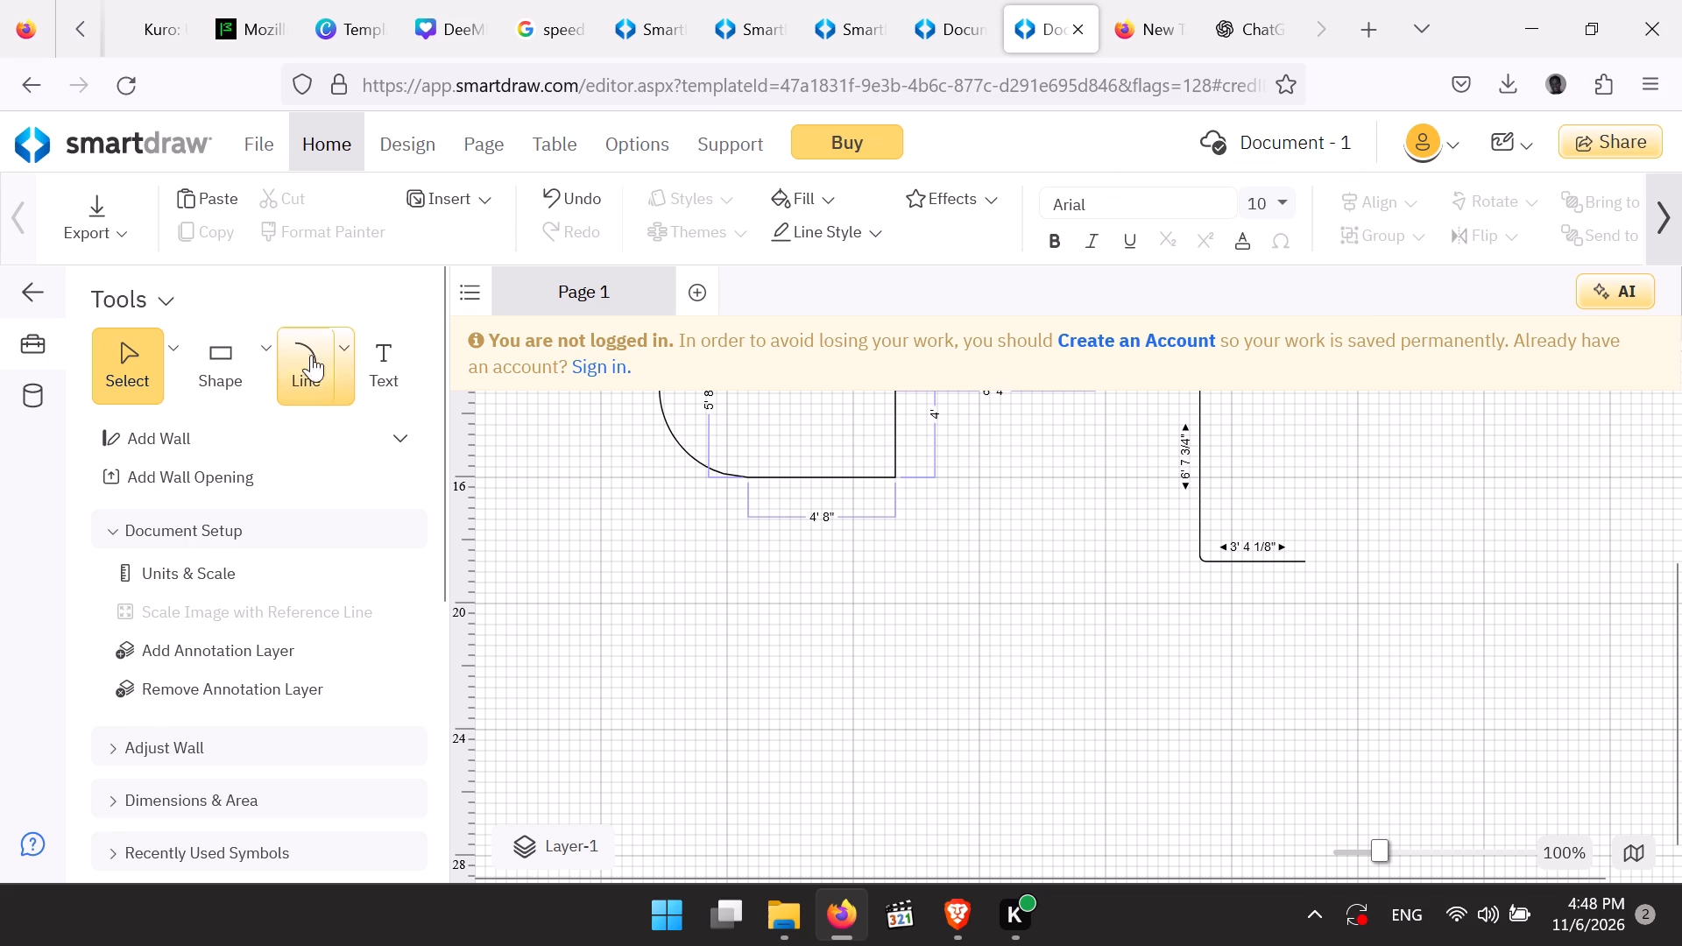
# Draw a polygon line from just below the half-round room's corner: about 7' 8" down, 14' 8" across, 5' 4" up, 1' 8" back to the stepped connector's end.
pyautogui.click(337, 344)
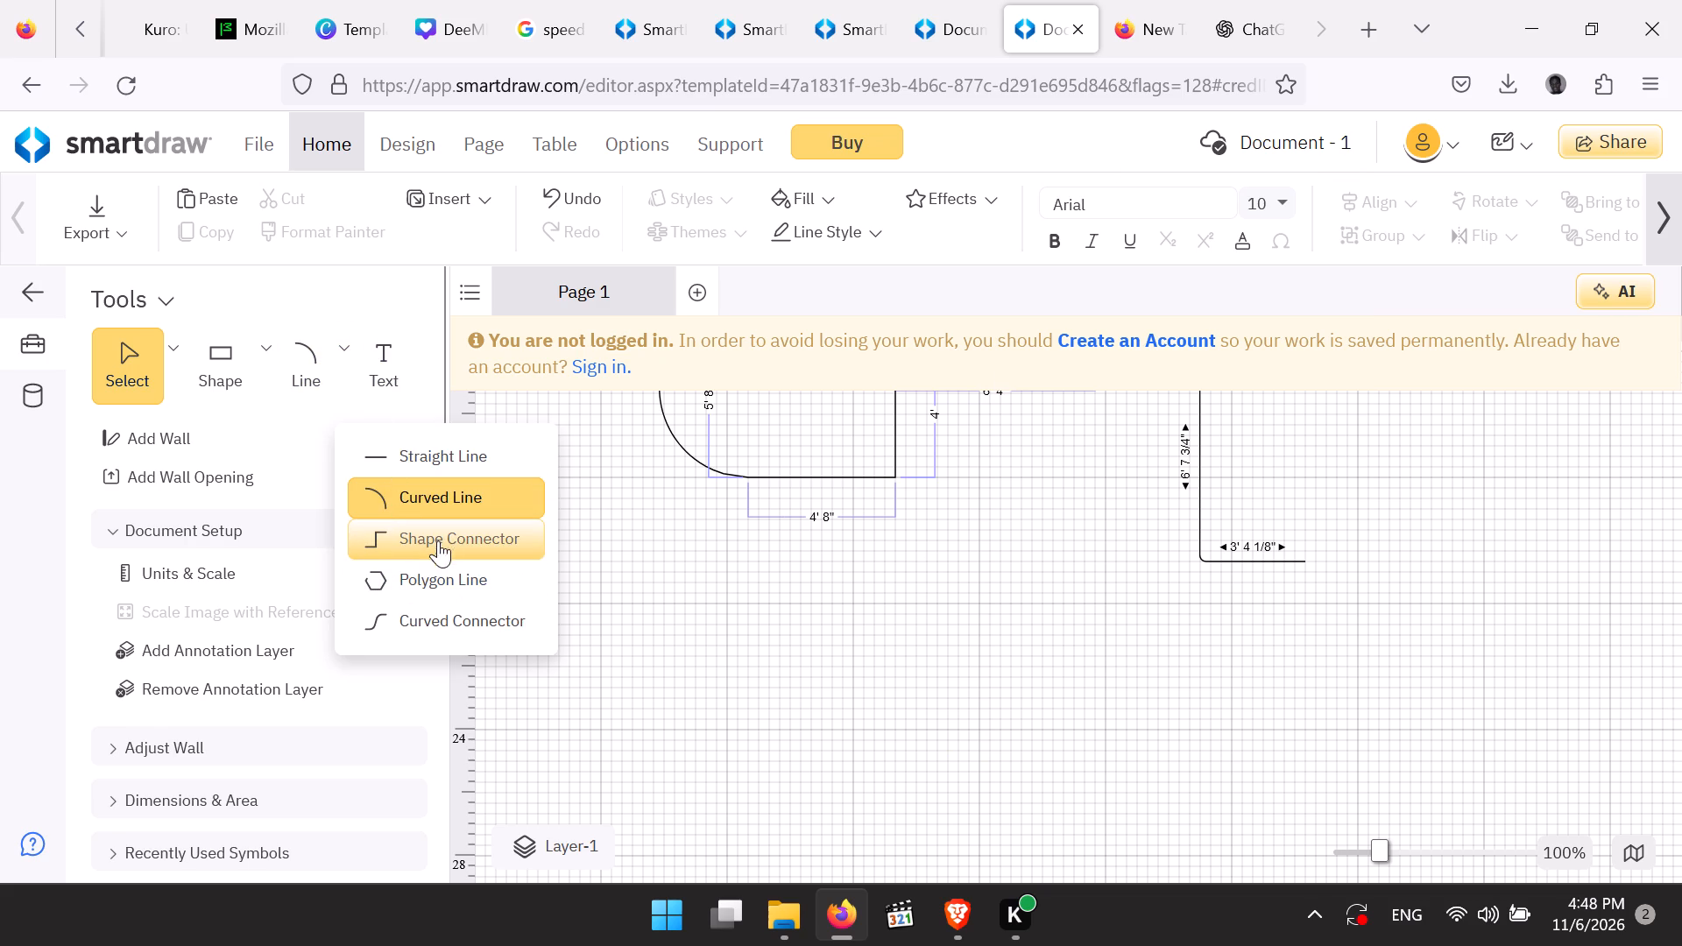
pyautogui.click(430, 586)
pyautogui.moveTo(895, 483); pyautogui.dragTo(907, 761)
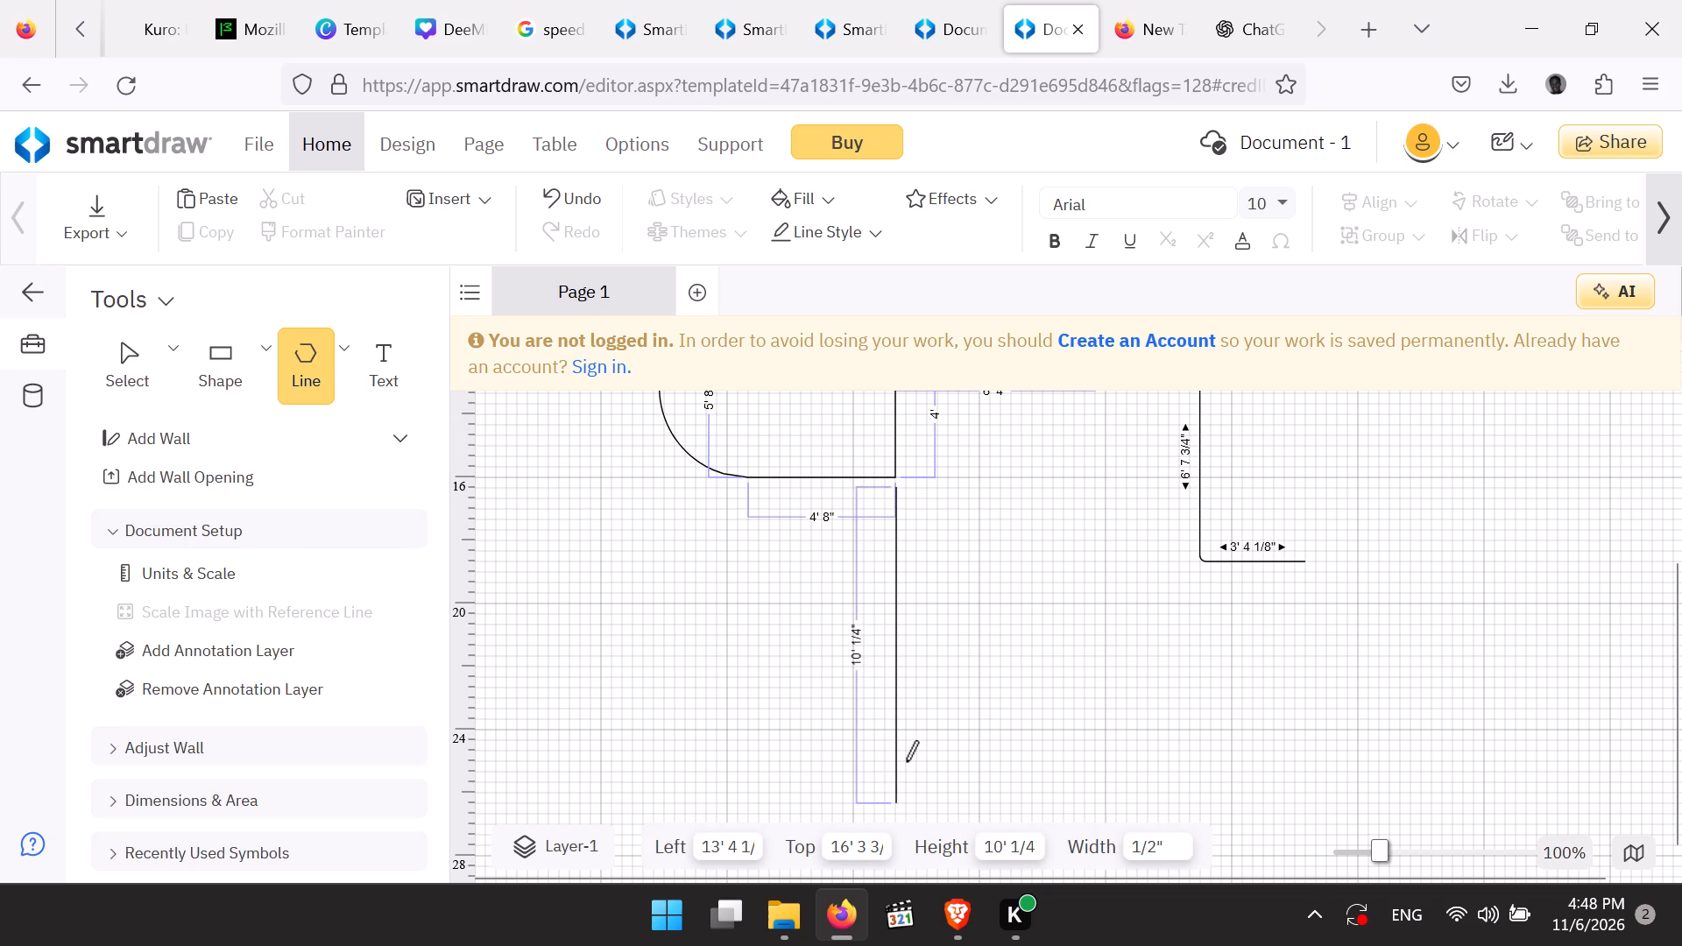
pyautogui.moveTo(907, 761); pyautogui.dragTo(896, 730)
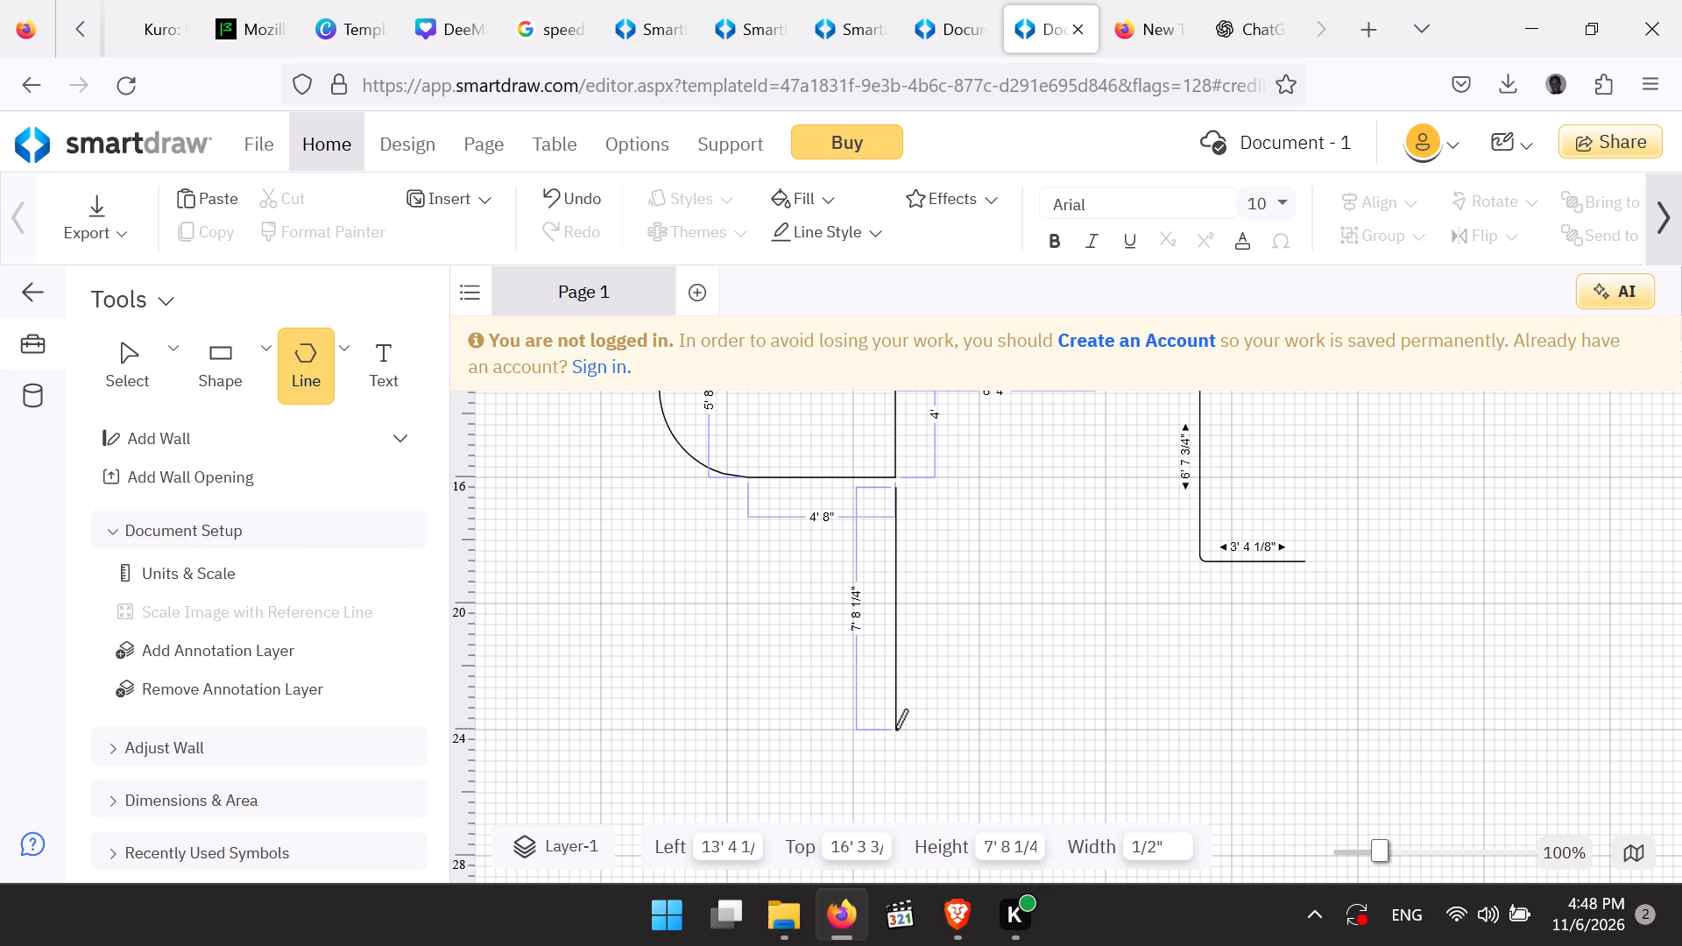
pyautogui.click(896, 730)
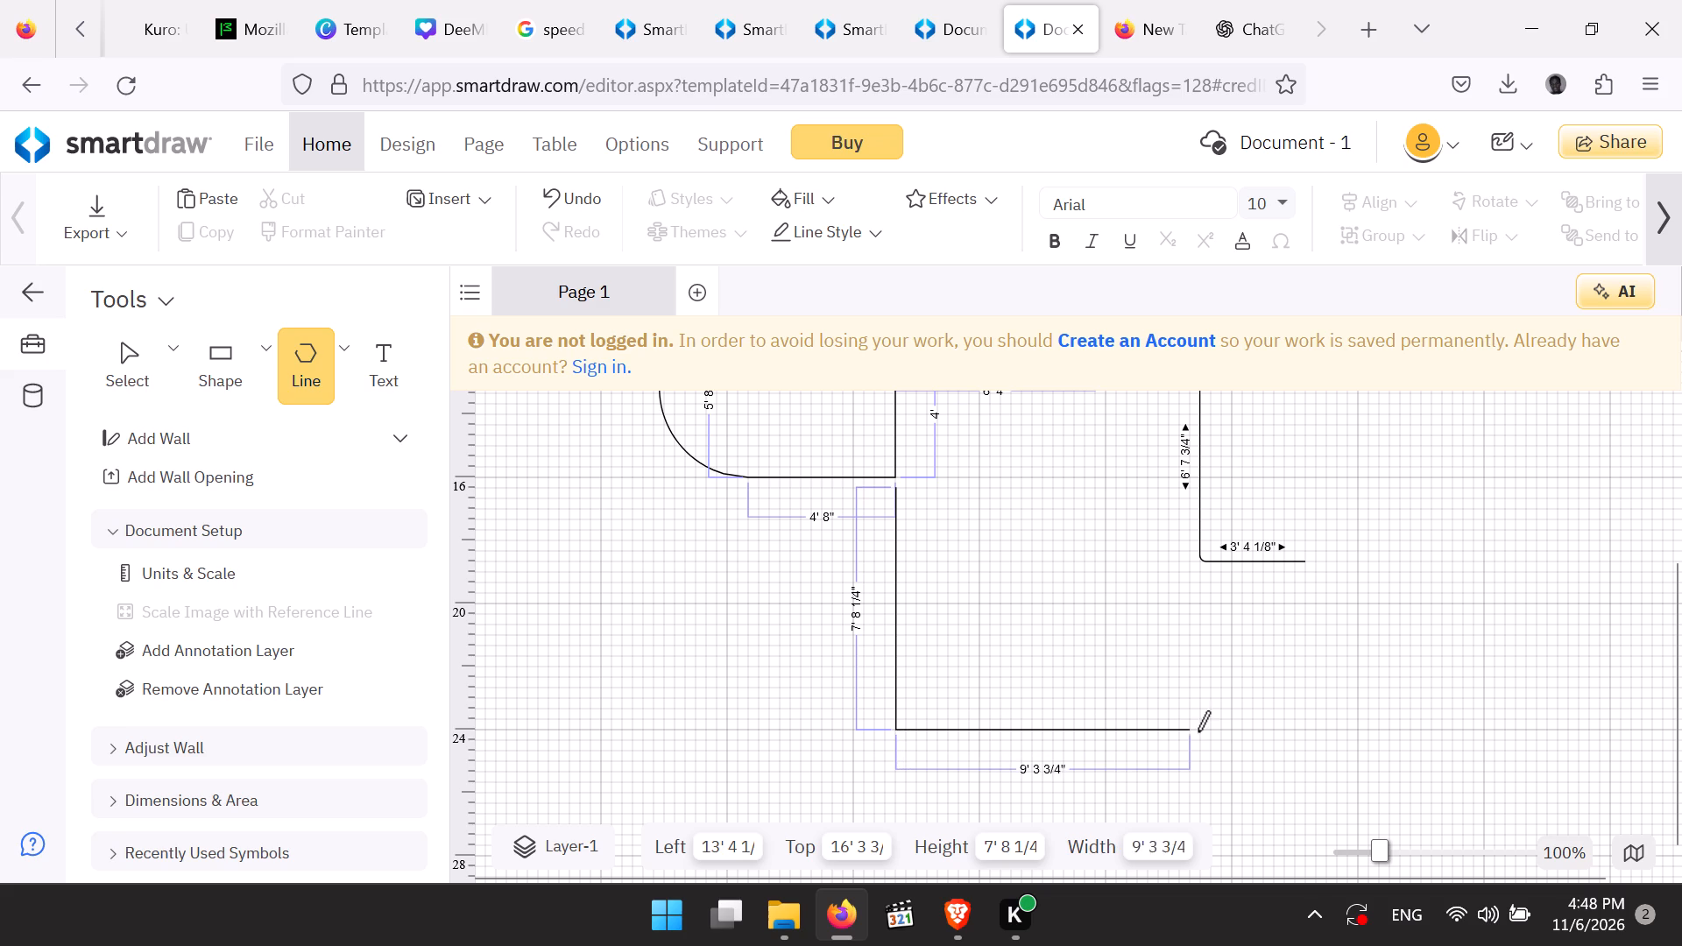
pyautogui.click(1355, 736)
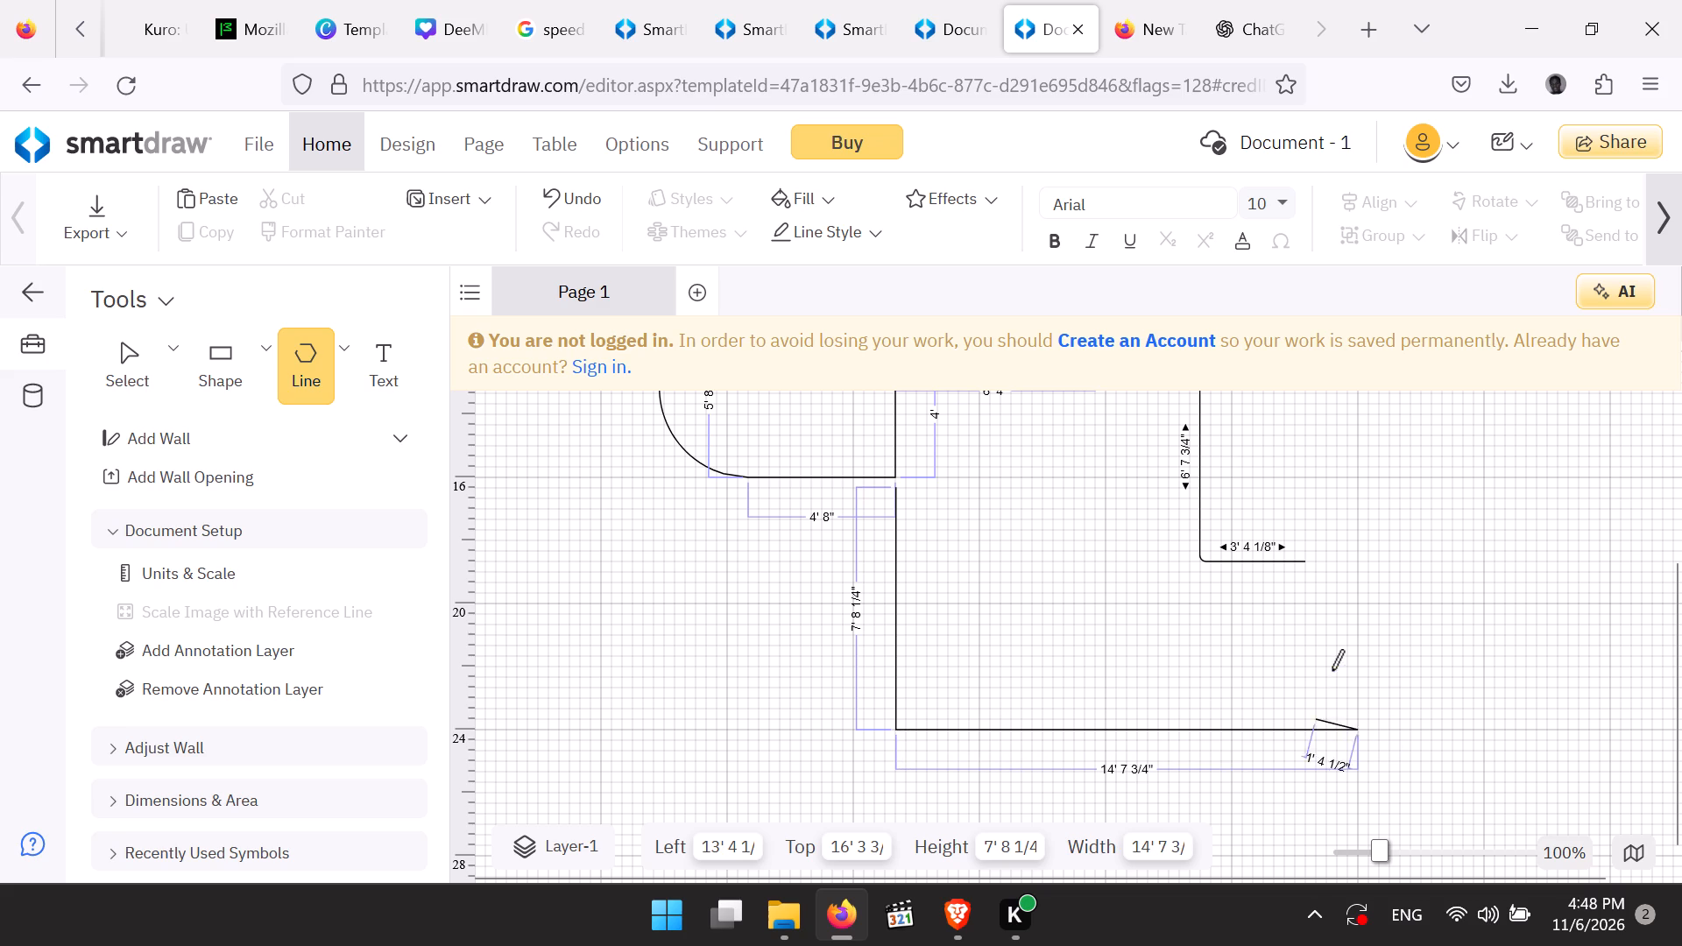
pyautogui.click(1359, 564)
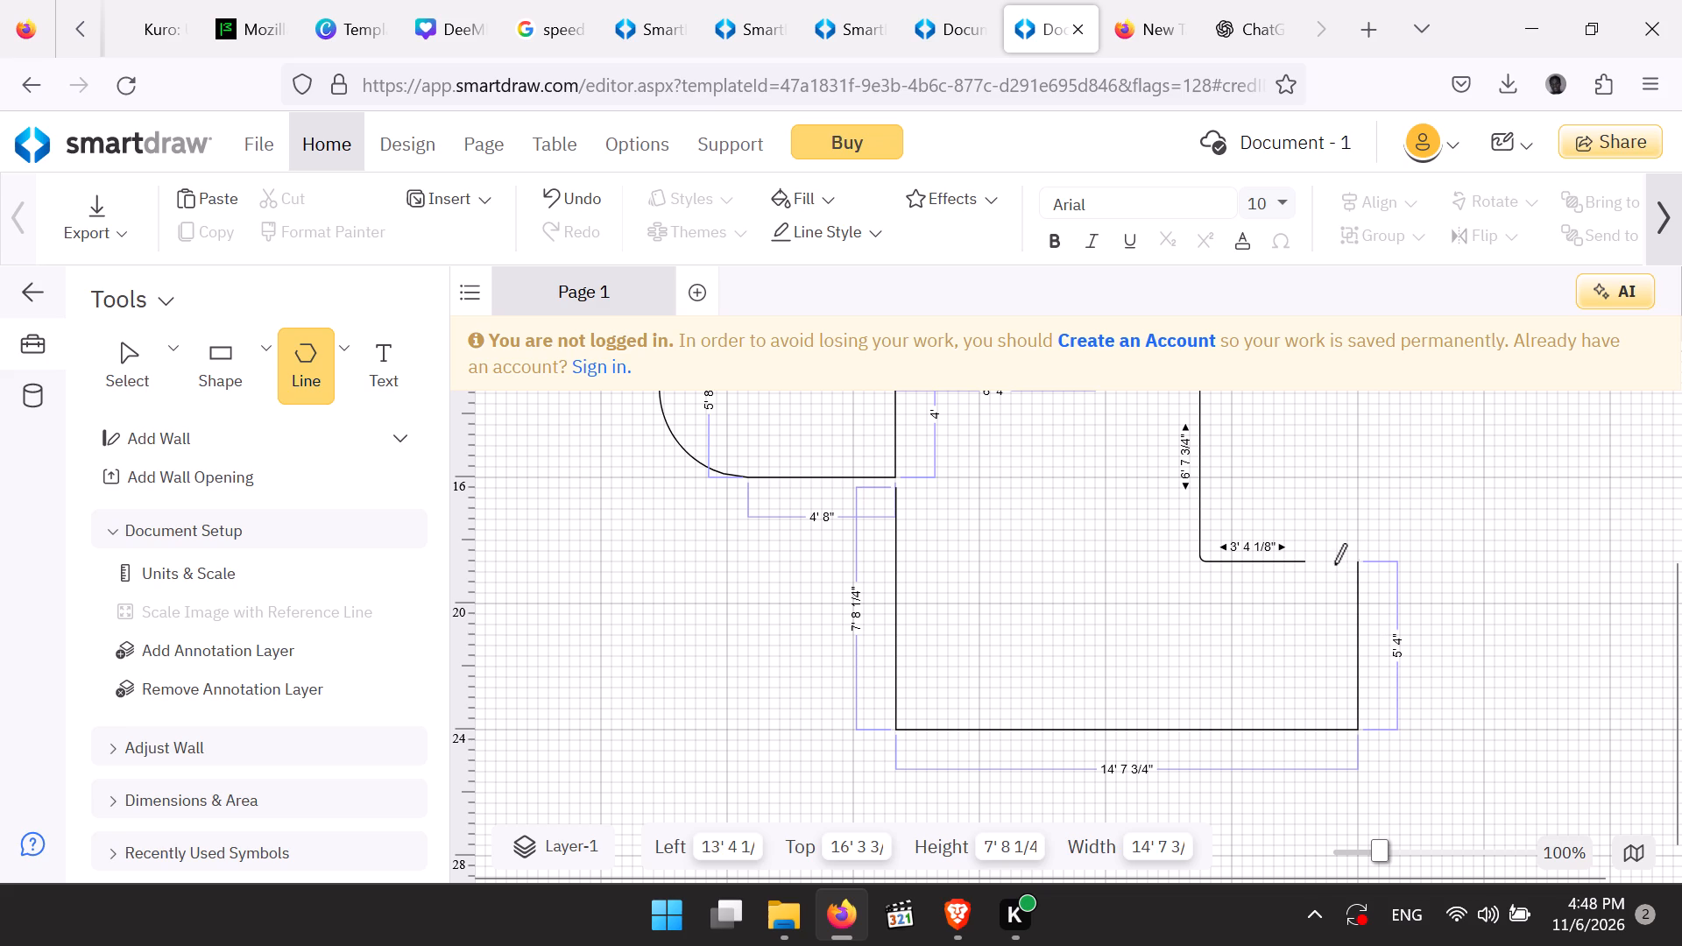
pyautogui.click(1302, 564)
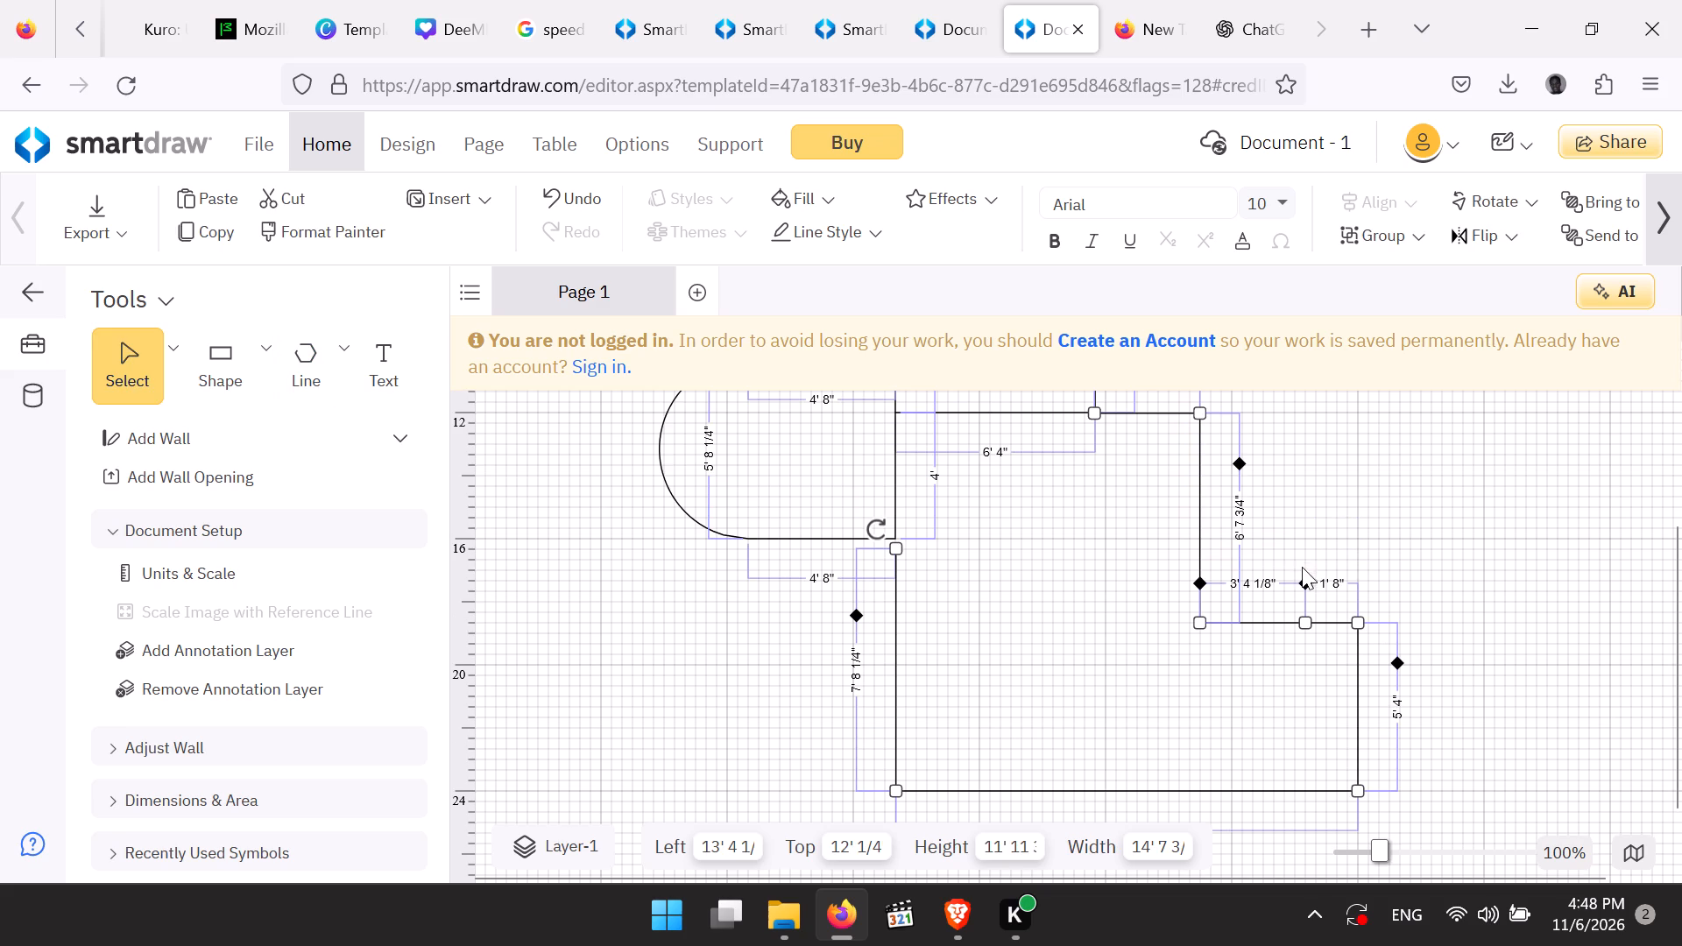
pyautogui.click(1389, 475)
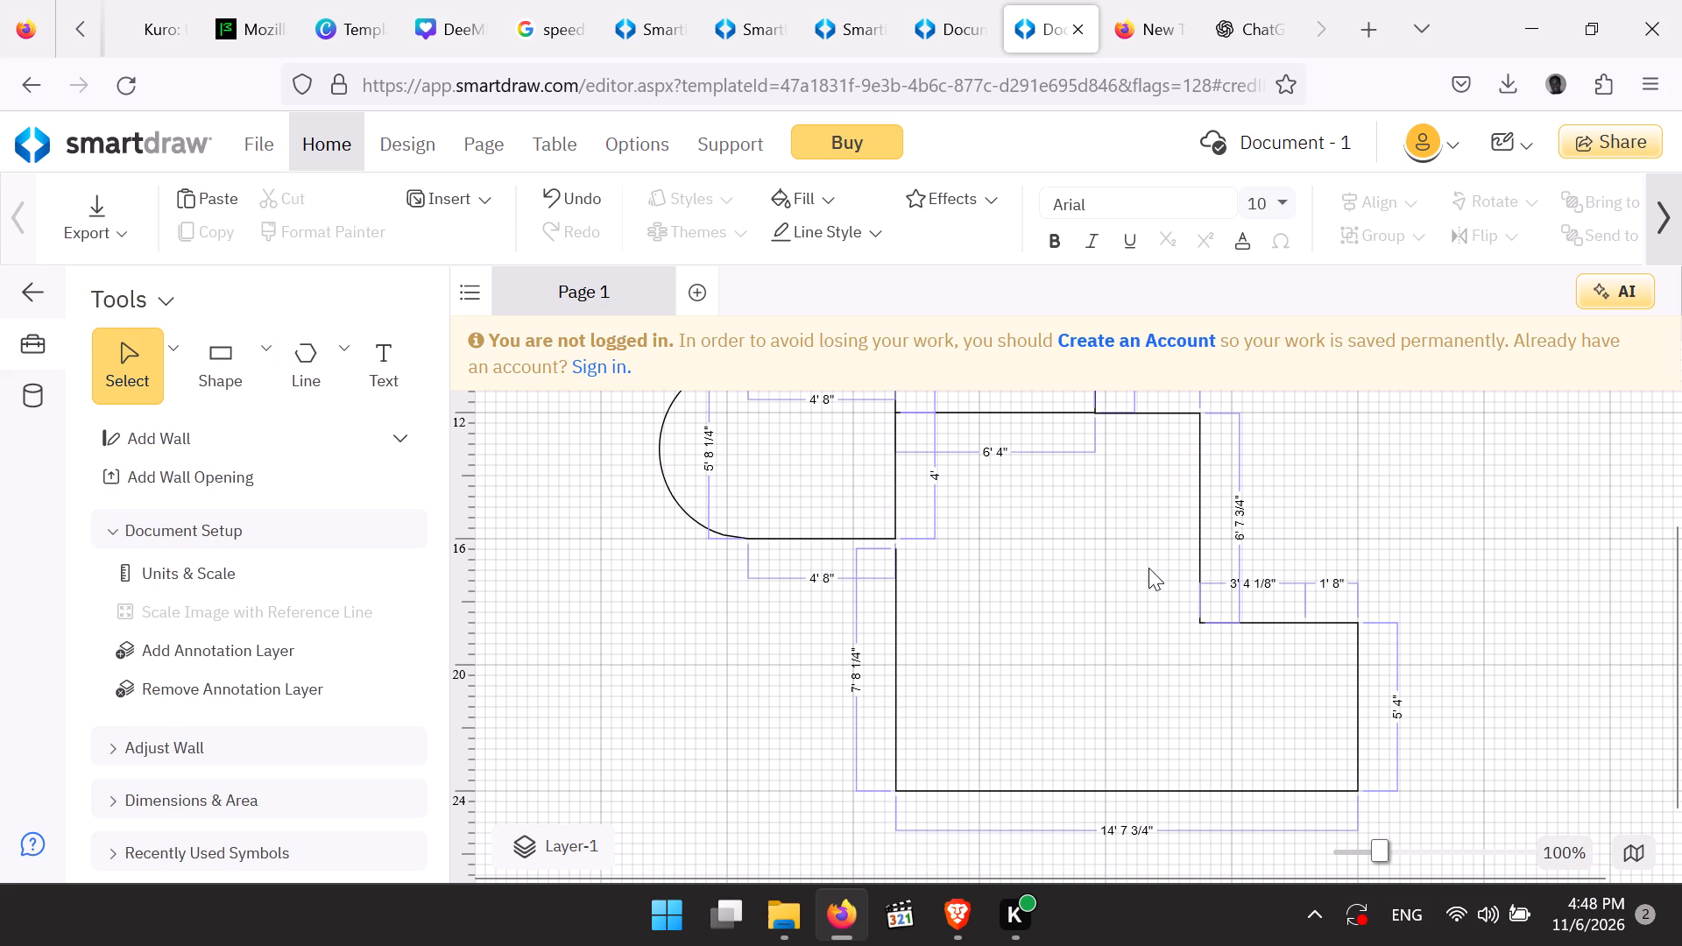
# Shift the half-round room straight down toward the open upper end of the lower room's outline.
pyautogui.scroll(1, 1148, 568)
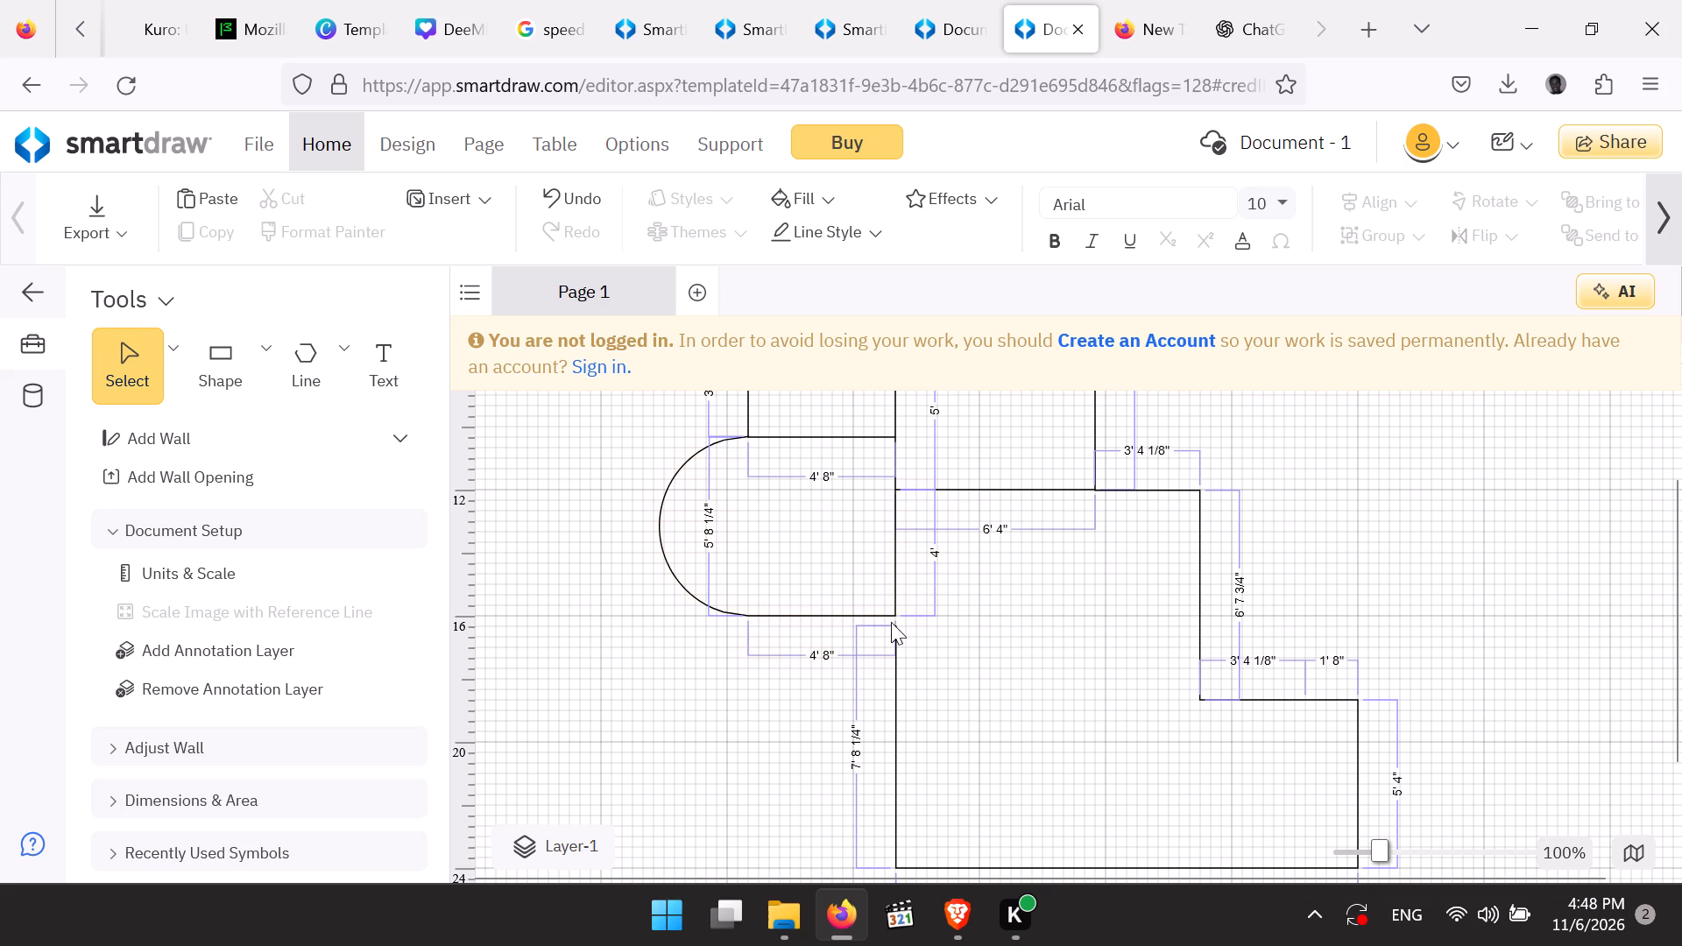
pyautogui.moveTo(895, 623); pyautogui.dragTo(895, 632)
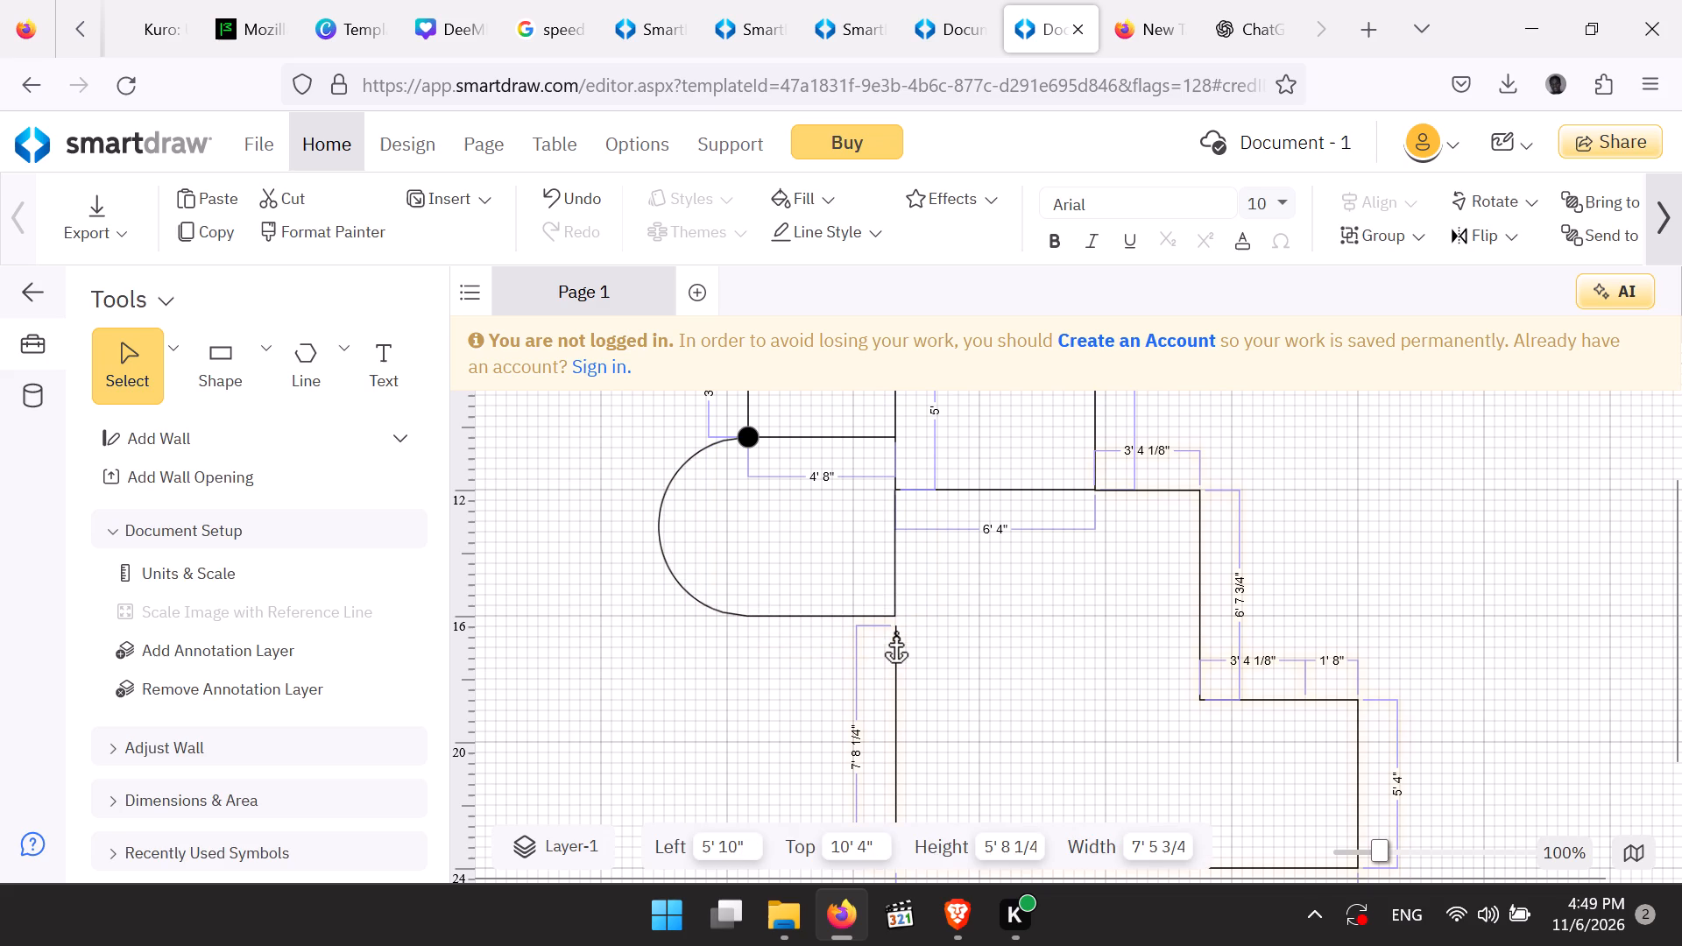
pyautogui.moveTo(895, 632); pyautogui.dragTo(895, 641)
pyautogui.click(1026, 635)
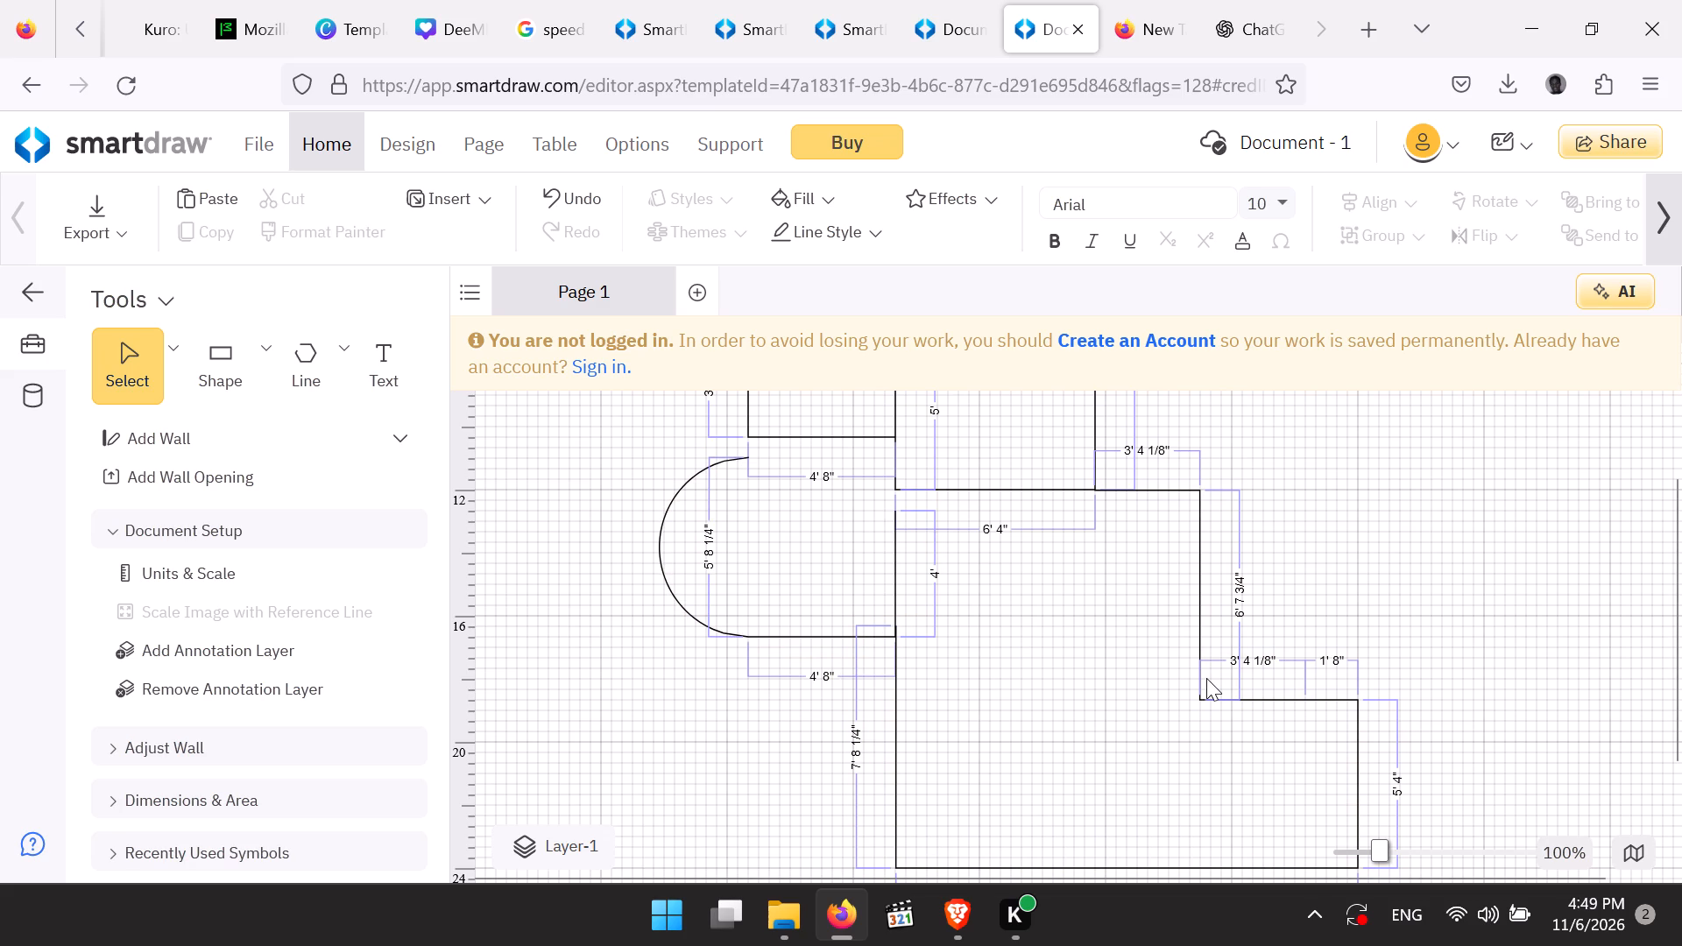
# Look over the floor plan from the upper rooms to the lower room, checking how the outlines connect.
pyautogui.scroll(2, 1206, 678)
pyautogui.scroll(-1, 1206, 678)
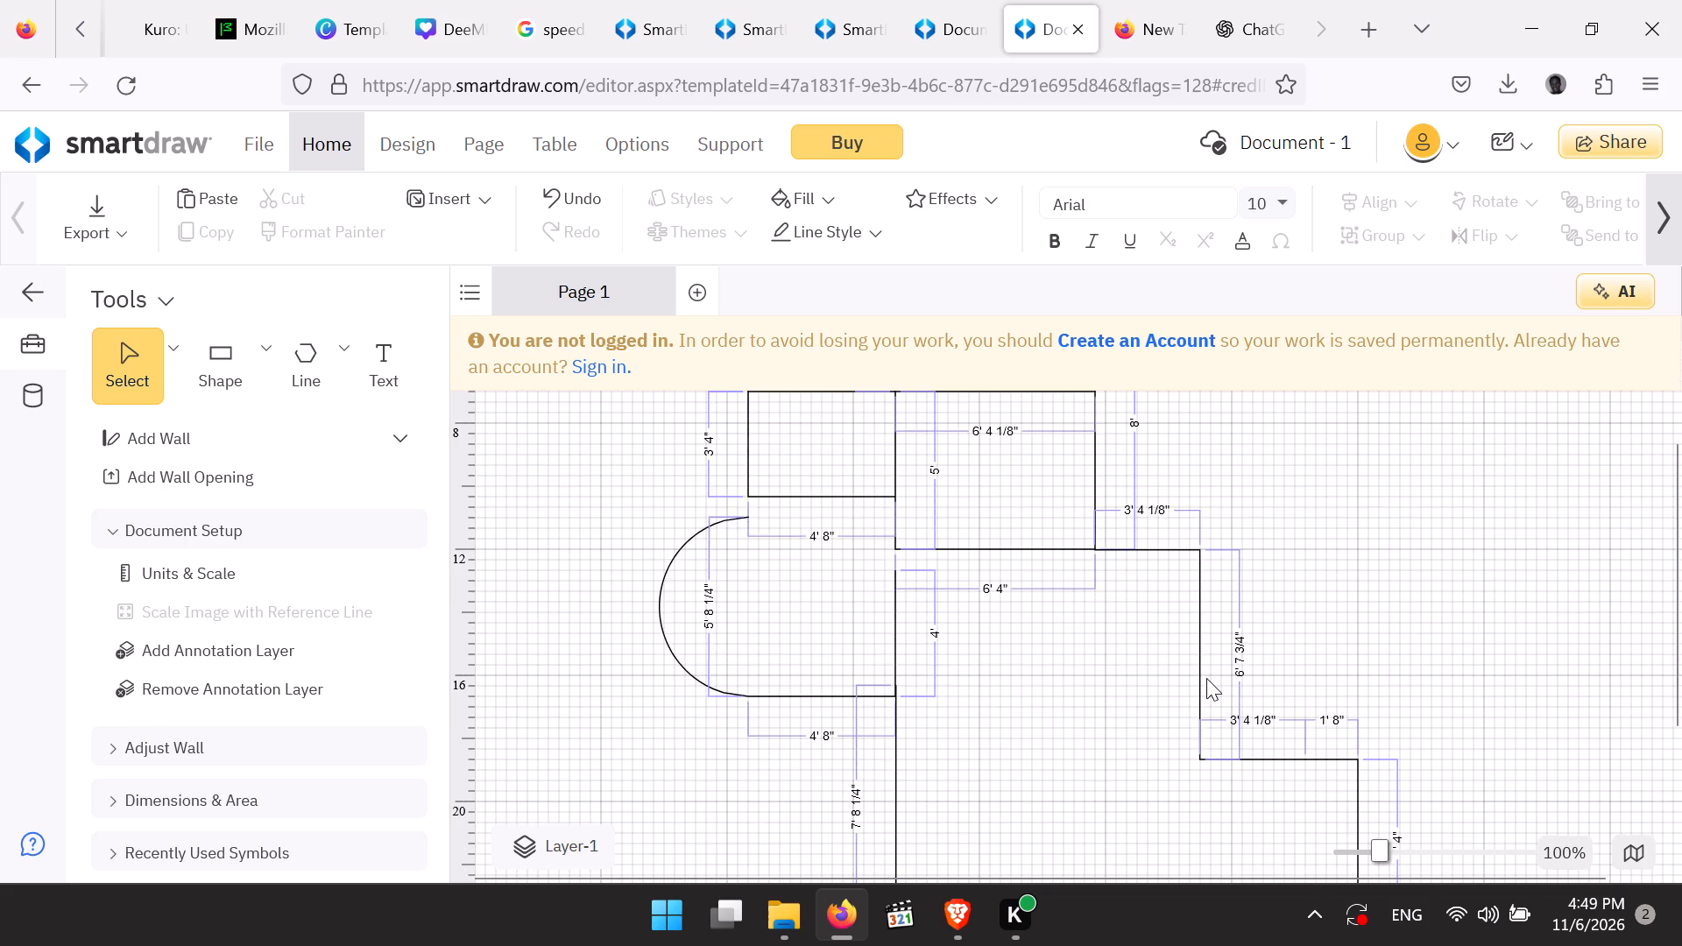
pyautogui.scroll(-1, 1206, 678)
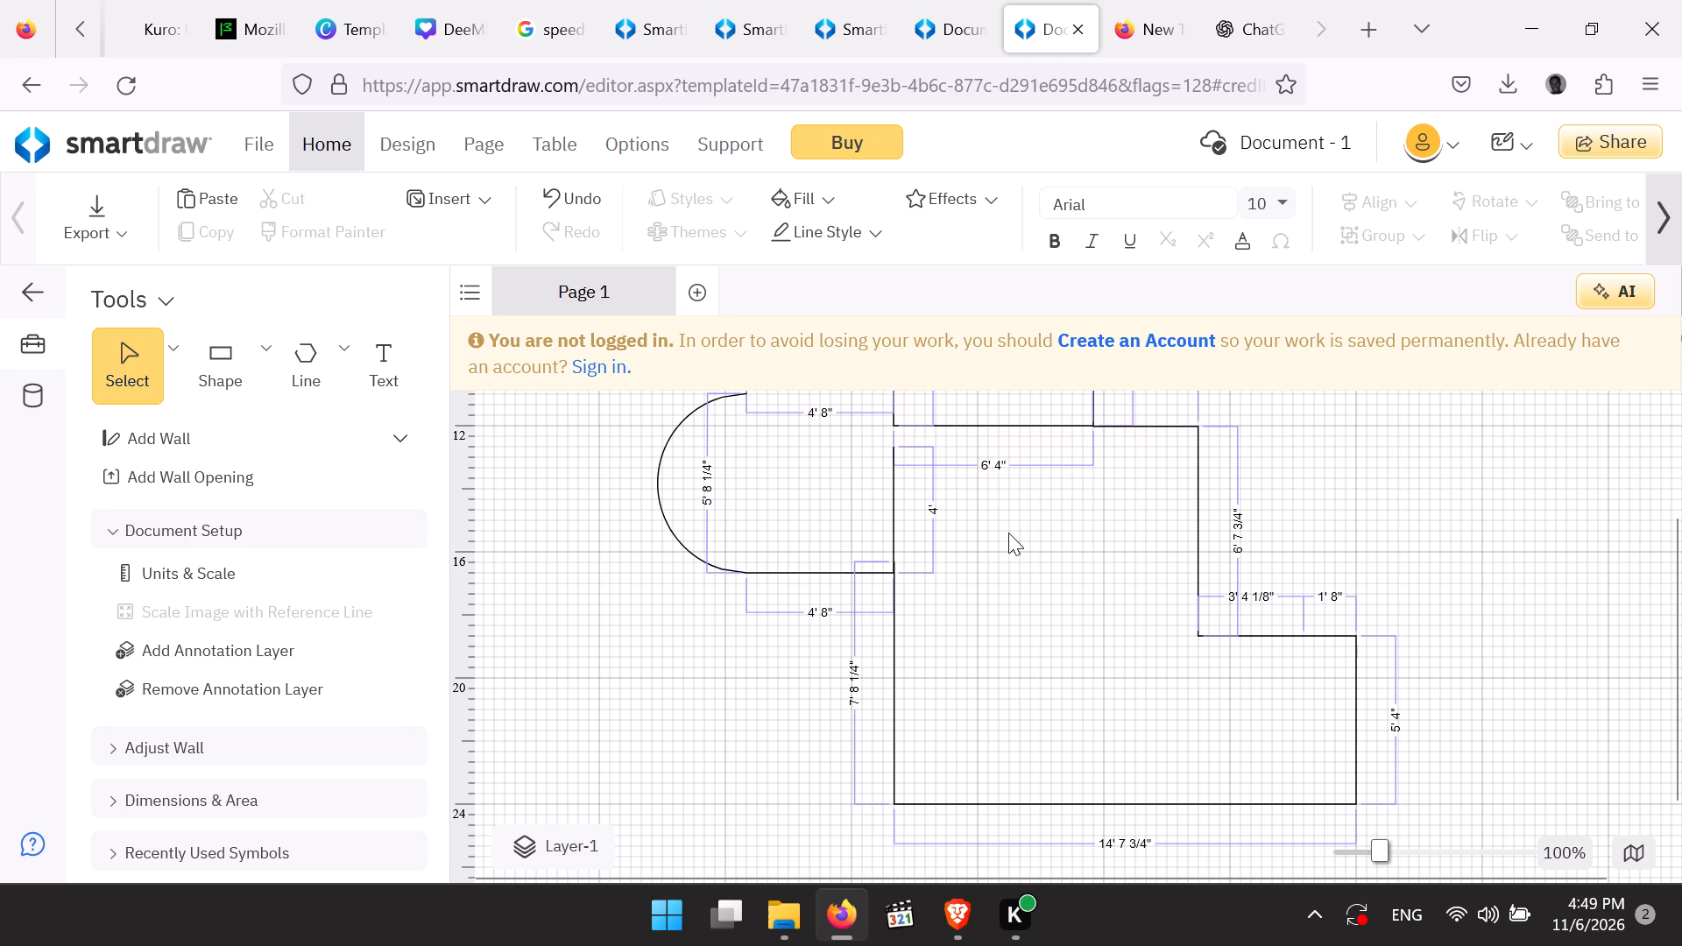
pyautogui.scroll(1, 1008, 533)
pyautogui.scroll(-1, 1008, 533)
pyautogui.click(845, 694)
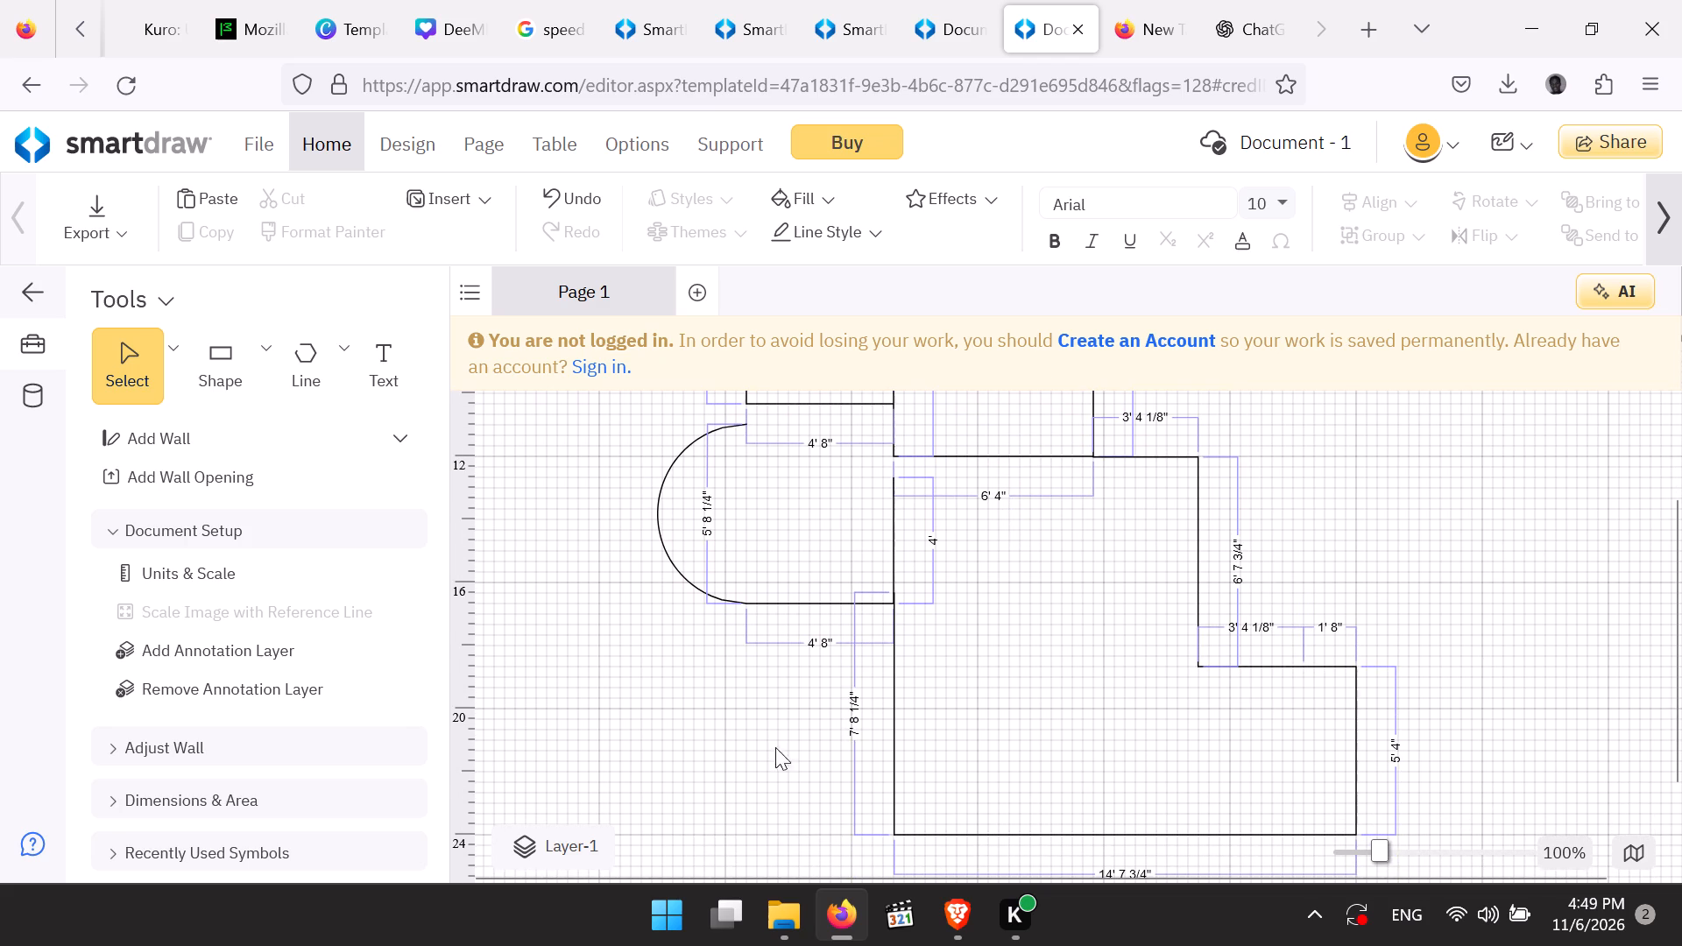
pyautogui.scroll(1, 1030, 728)
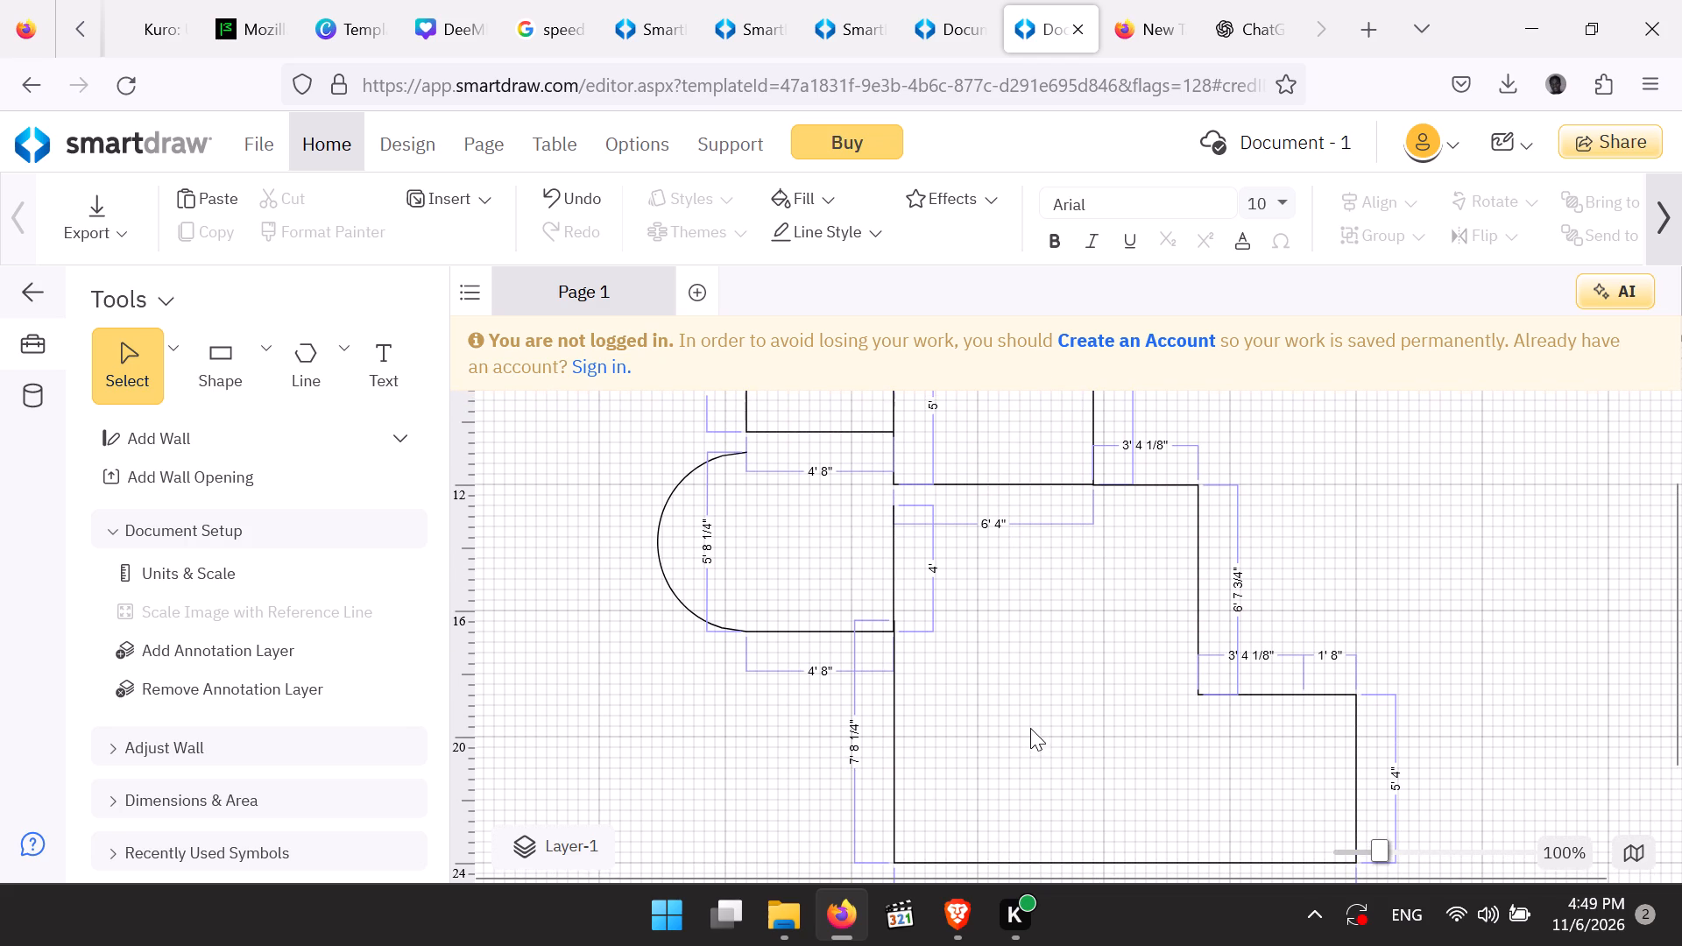
pyautogui.scroll(-1, 1227, 705)
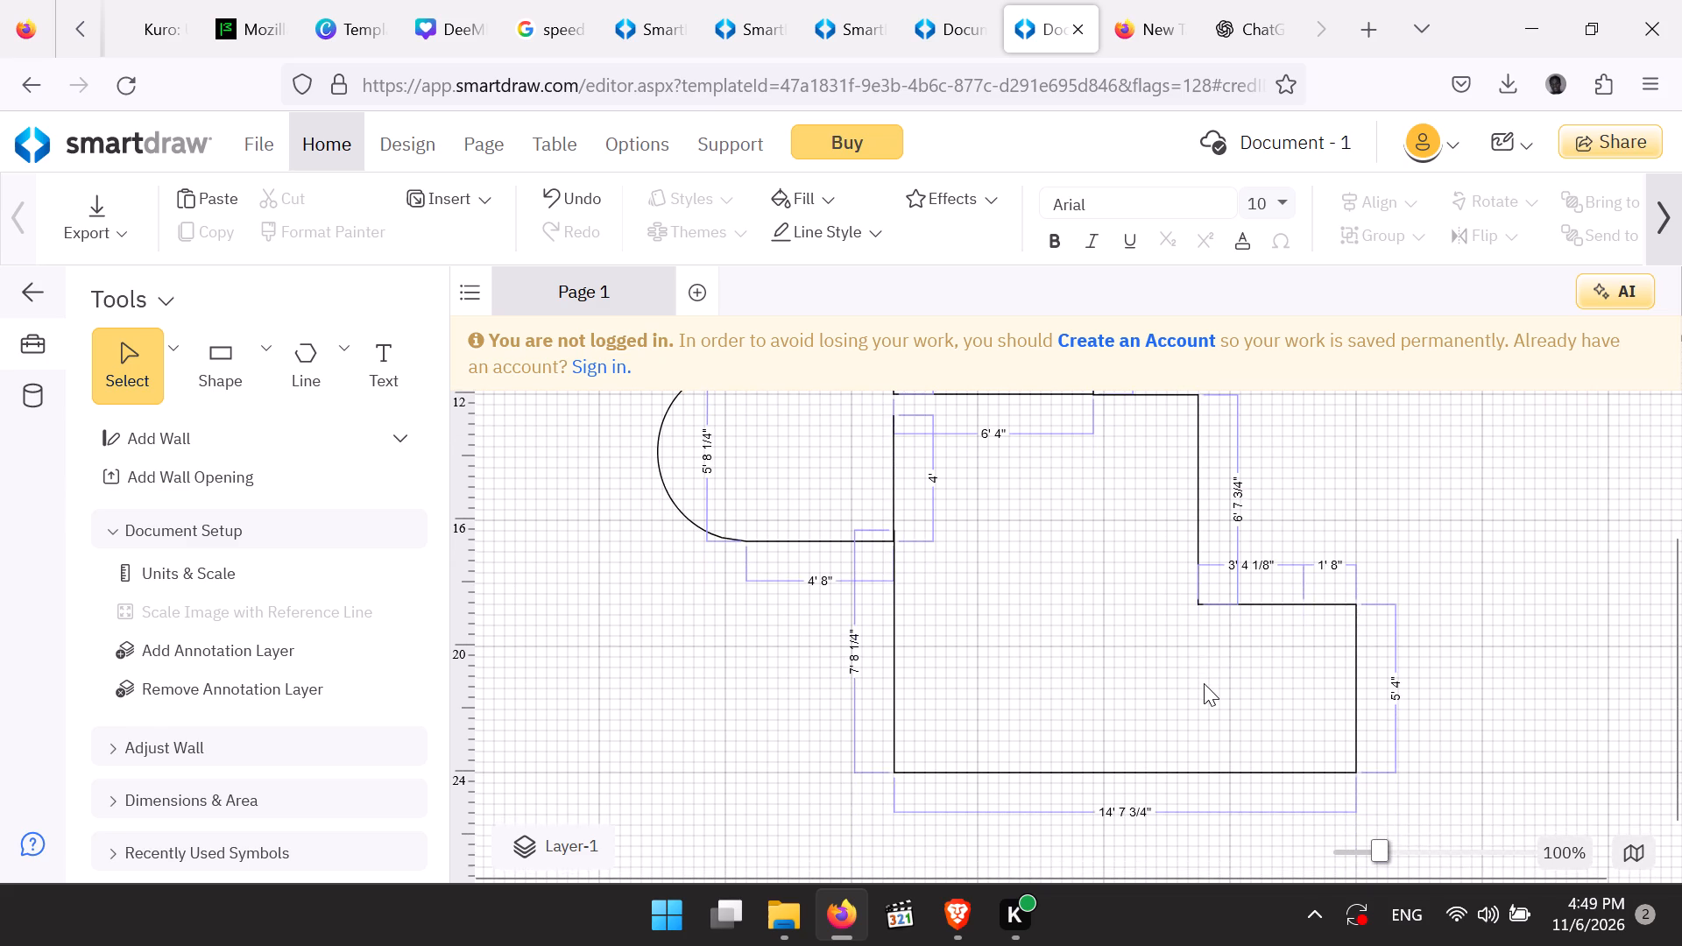
pyautogui.scroll(-1, 1204, 683)
pyautogui.scroll(4, 1204, 683)
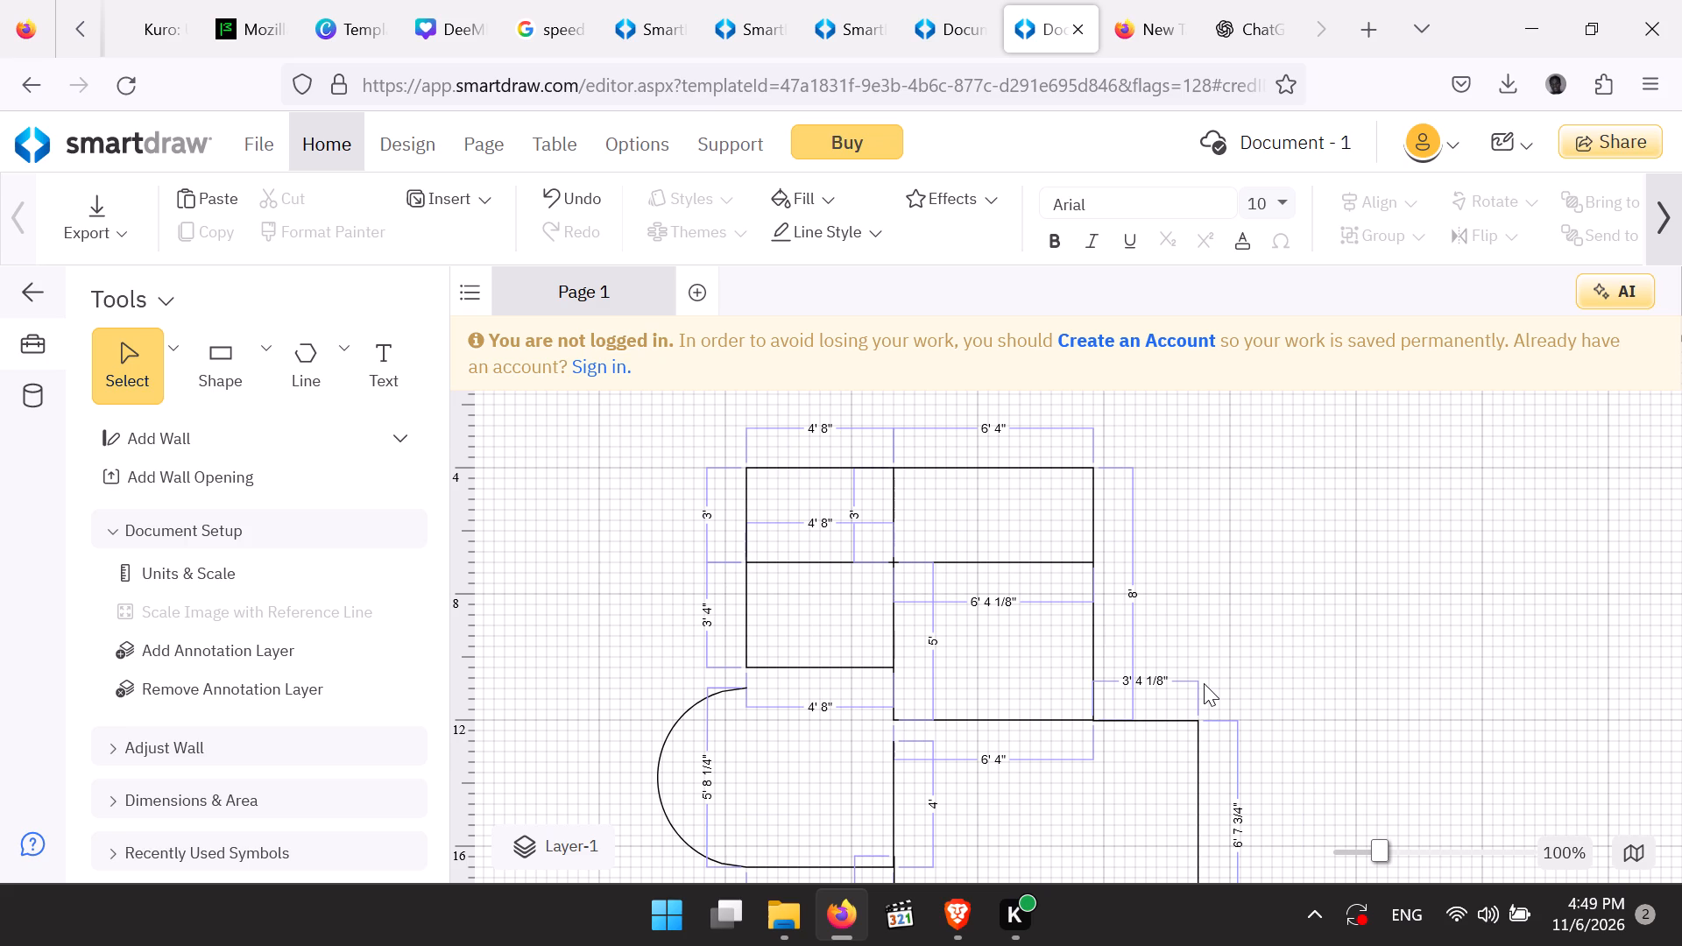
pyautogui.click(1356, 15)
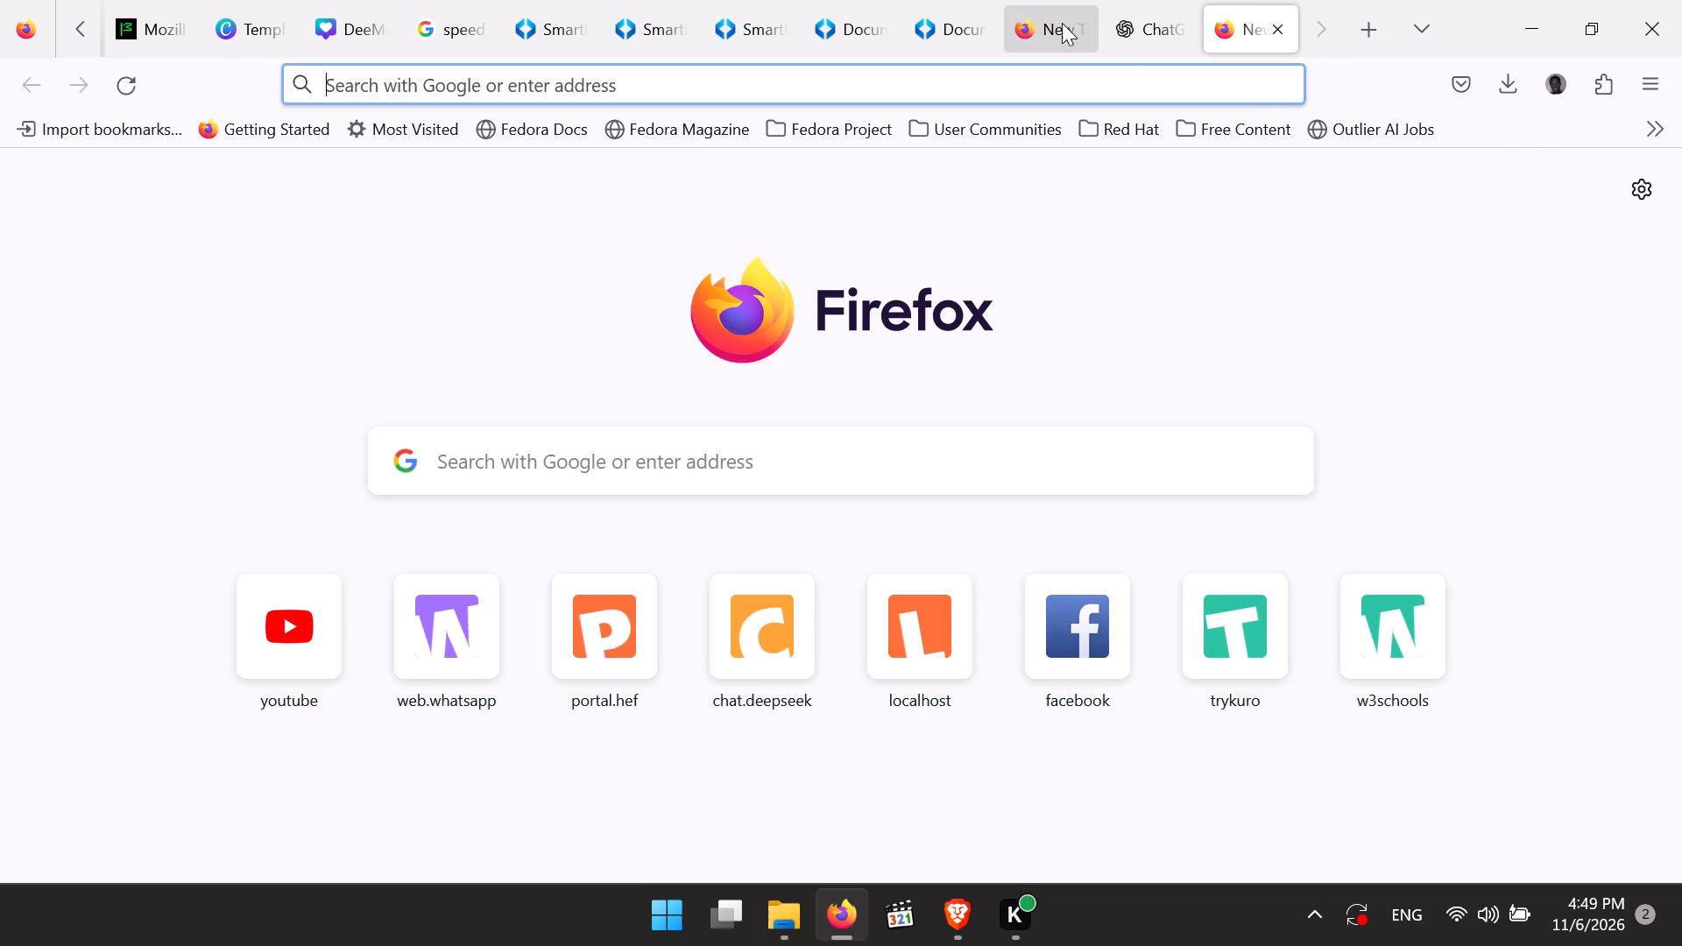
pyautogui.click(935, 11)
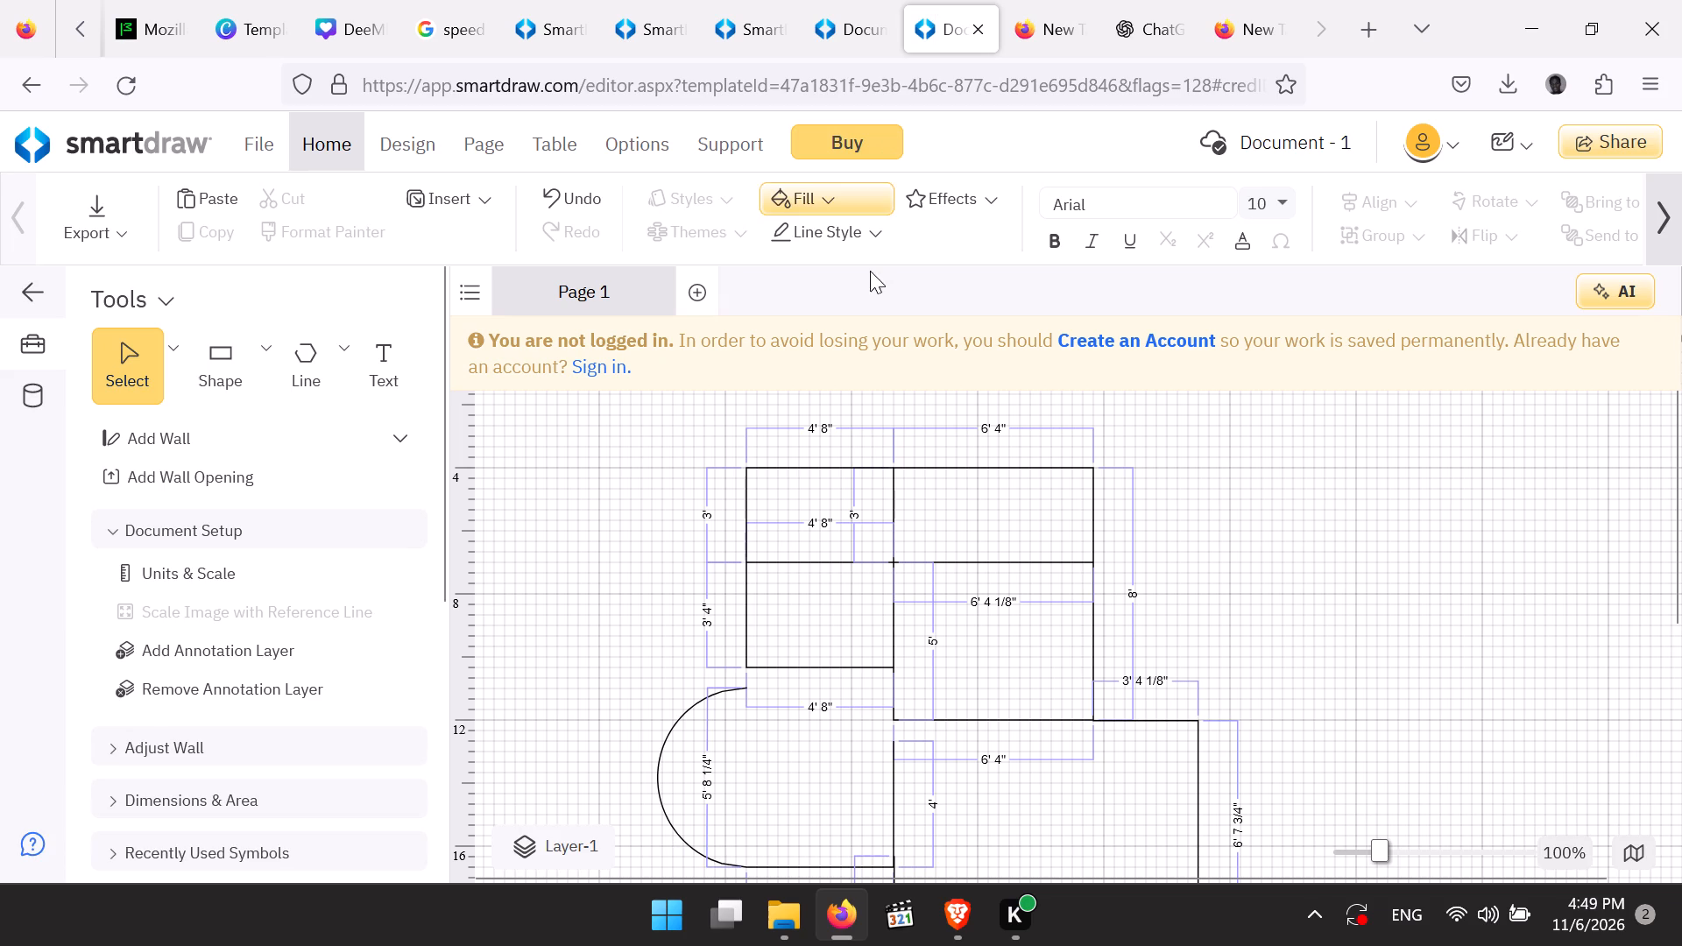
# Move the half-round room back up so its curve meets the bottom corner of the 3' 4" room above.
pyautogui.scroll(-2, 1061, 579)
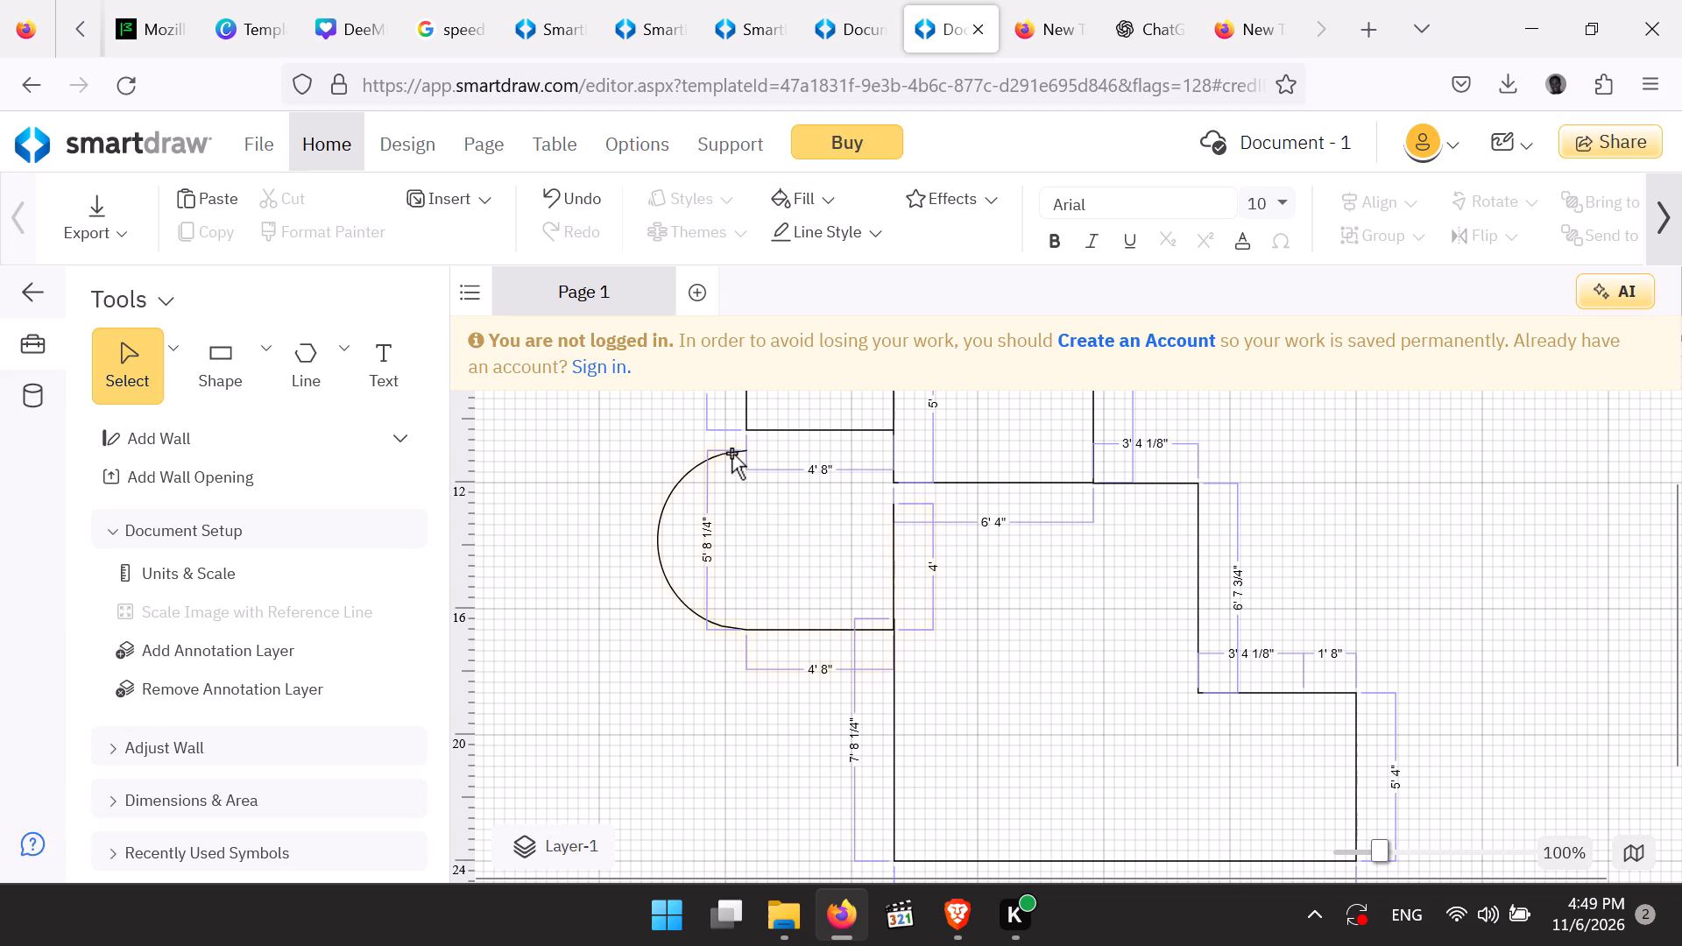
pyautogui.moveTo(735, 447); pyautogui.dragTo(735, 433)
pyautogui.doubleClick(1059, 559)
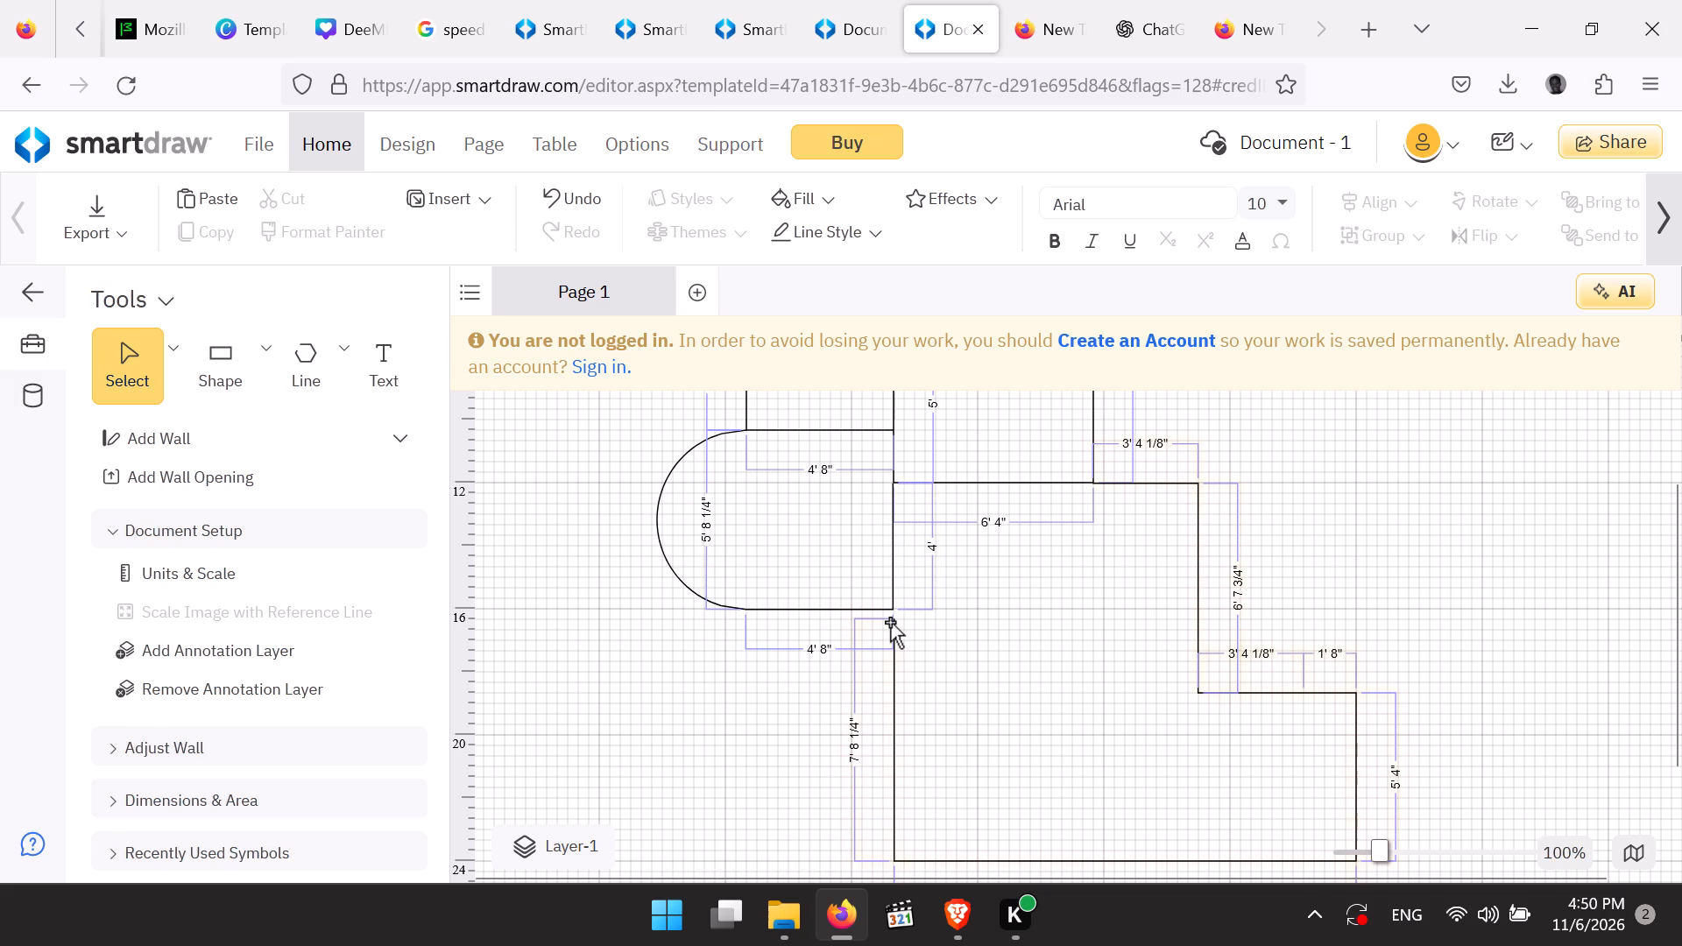
# Move the lower room's outline up so its open end joins the half-round room's bottom corner.
pyautogui.moveTo(890, 622); pyautogui.dragTo(890, 611)
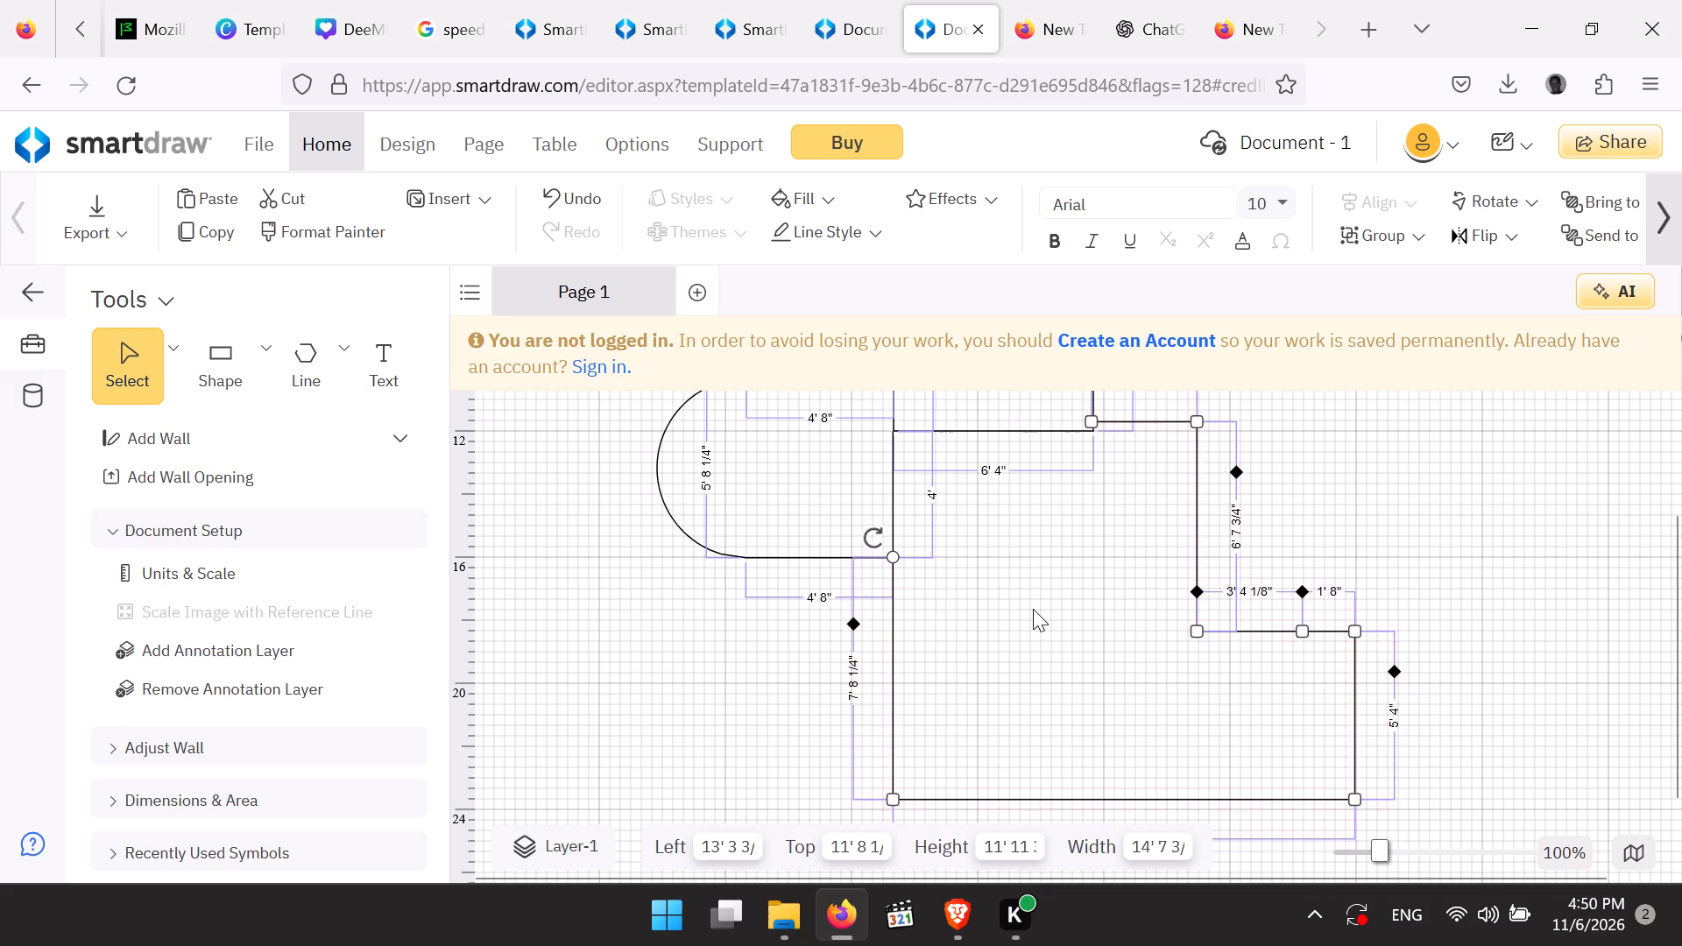
pyautogui.click(1033, 609)
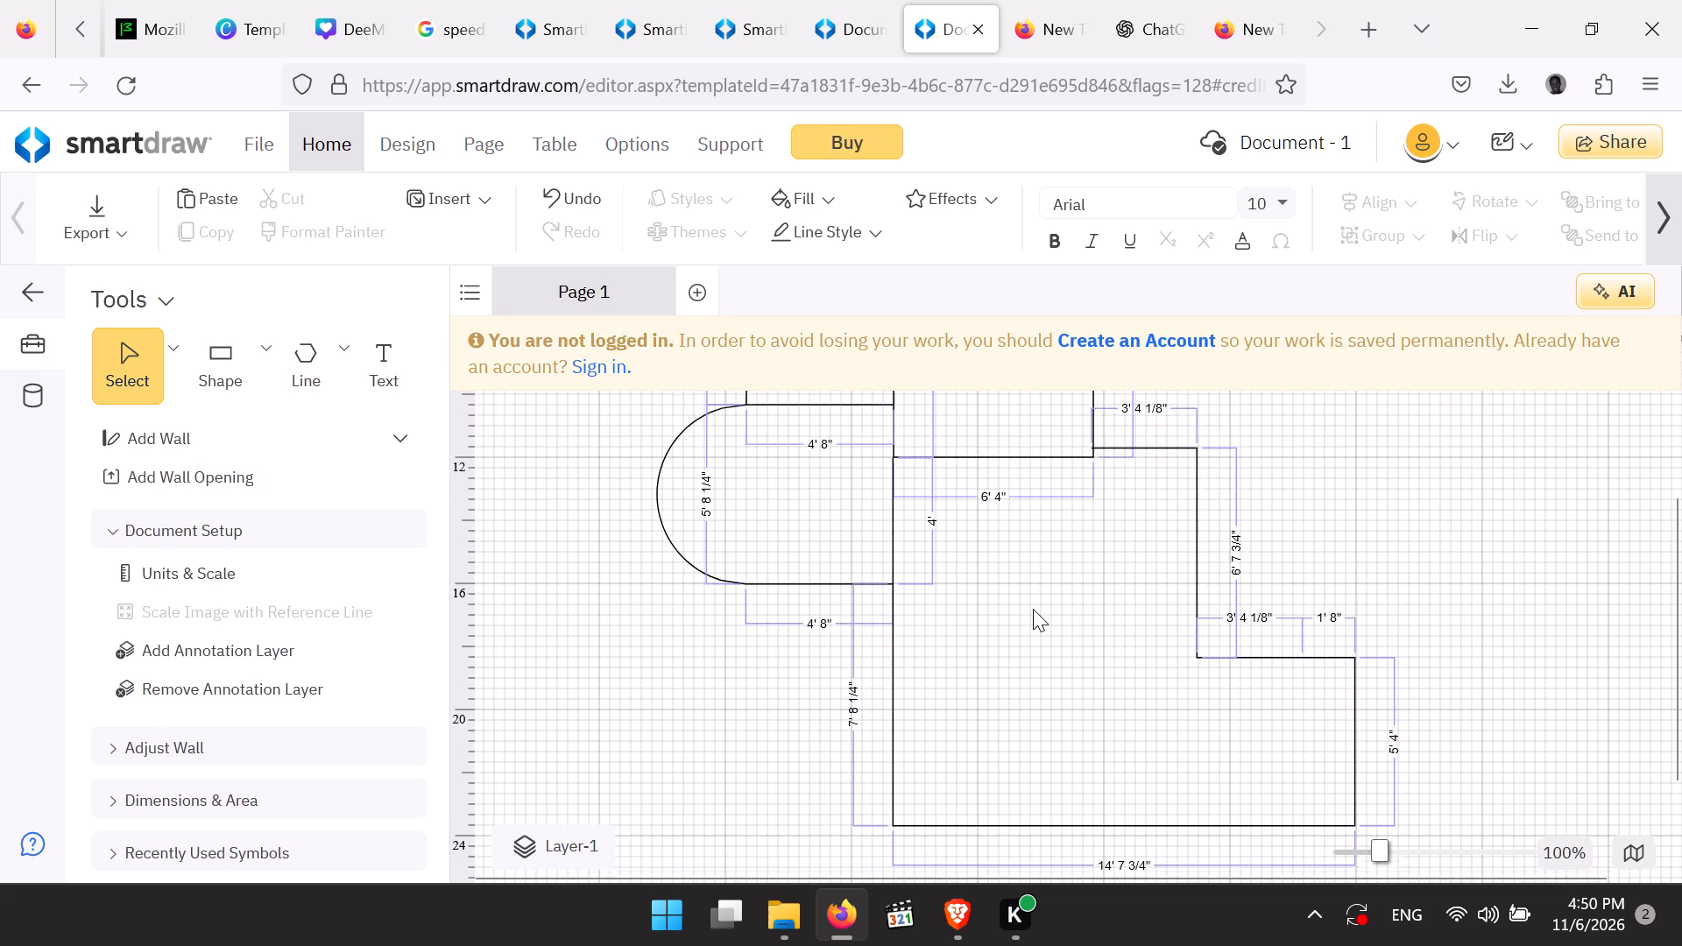
# Look over the whole floor plan at 55% zoom.
pyautogui.scroll(2, 1033, 609)
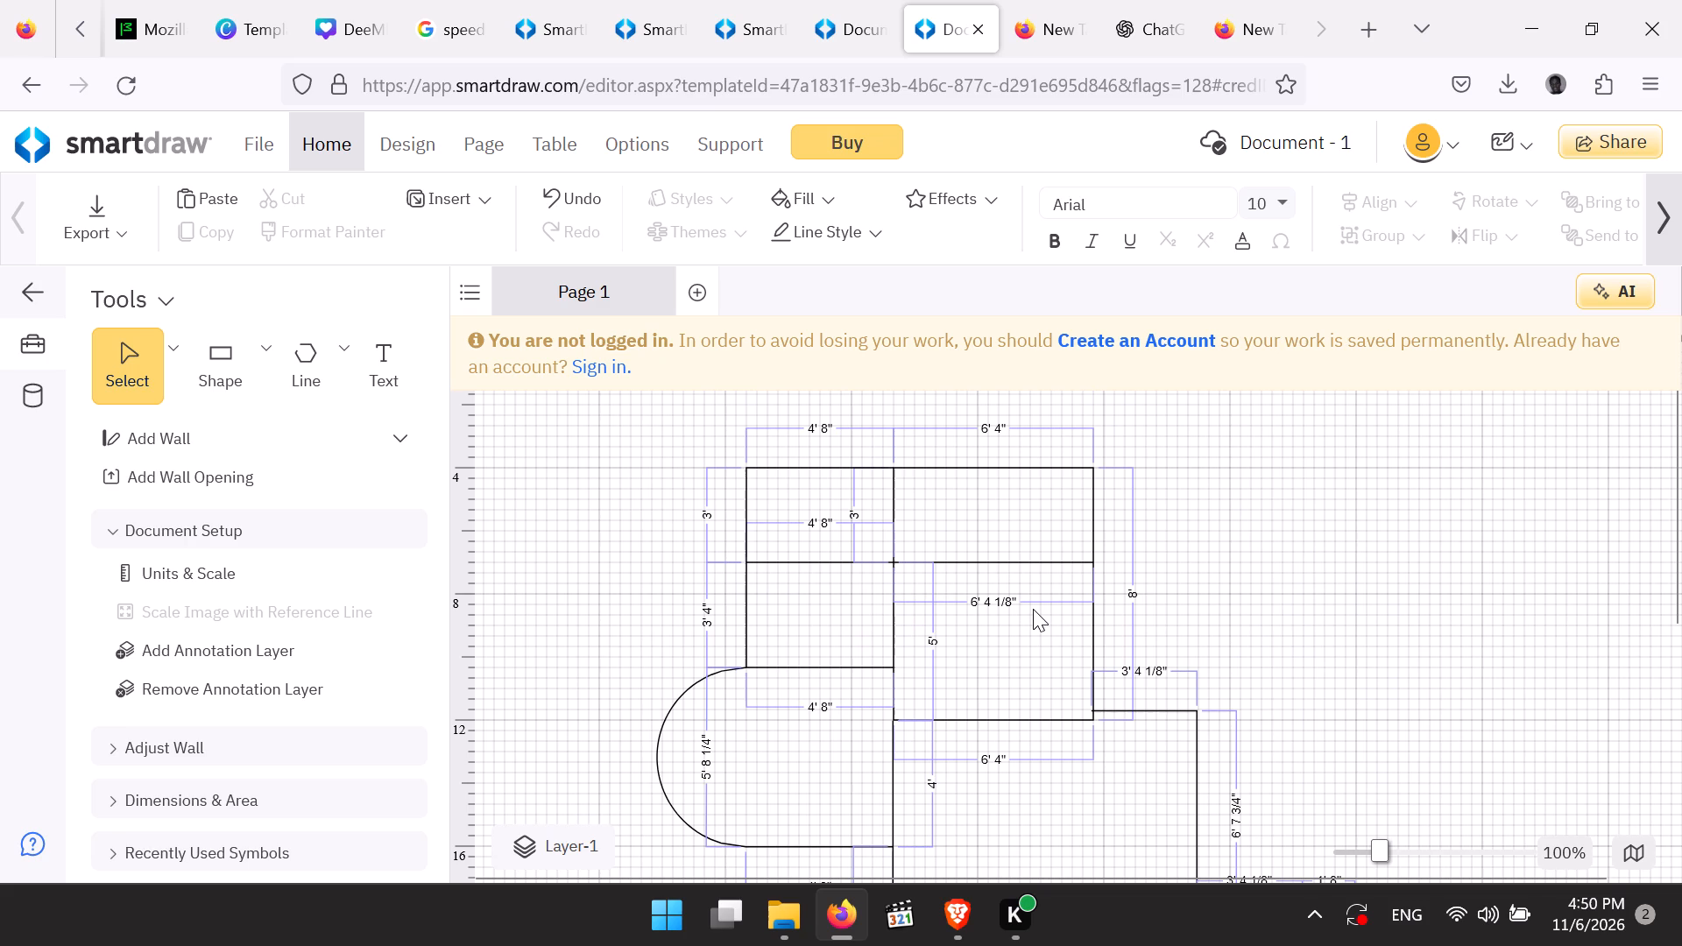
pyautogui.scroll(1, 1033, 609)
pyautogui.scroll(-1, 1033, 604)
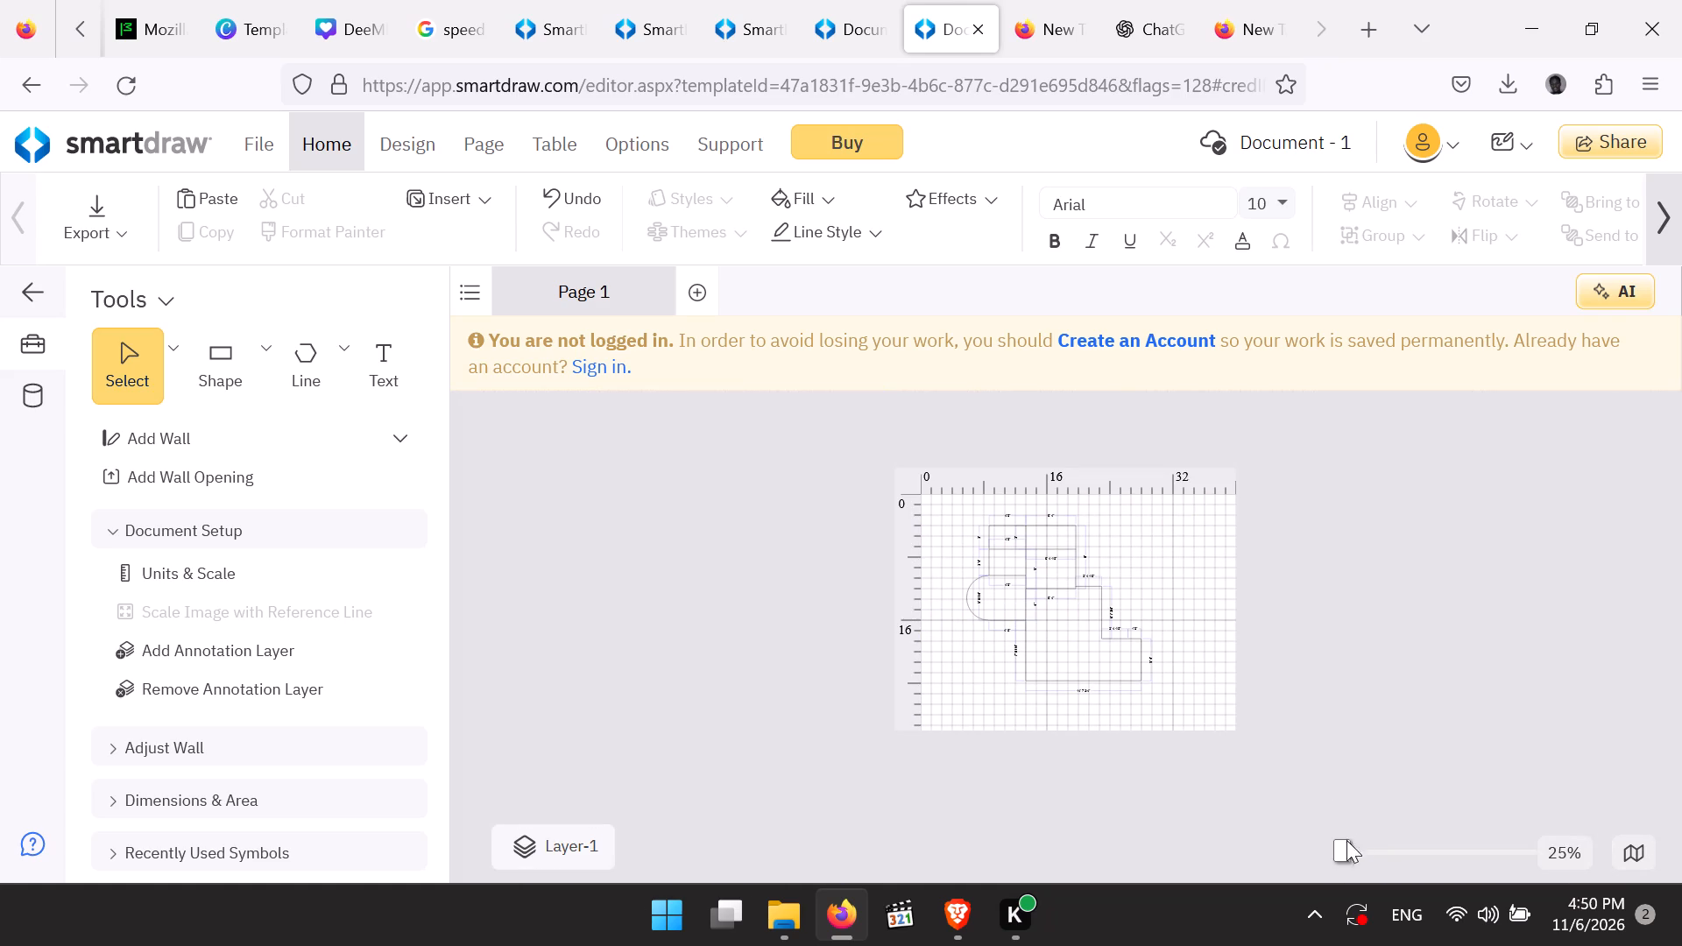
pyautogui.moveTo(1346, 844); pyautogui.dragTo(1337, 857)
pyautogui.moveTo(1337, 857); pyautogui.dragTo(1356, 857)
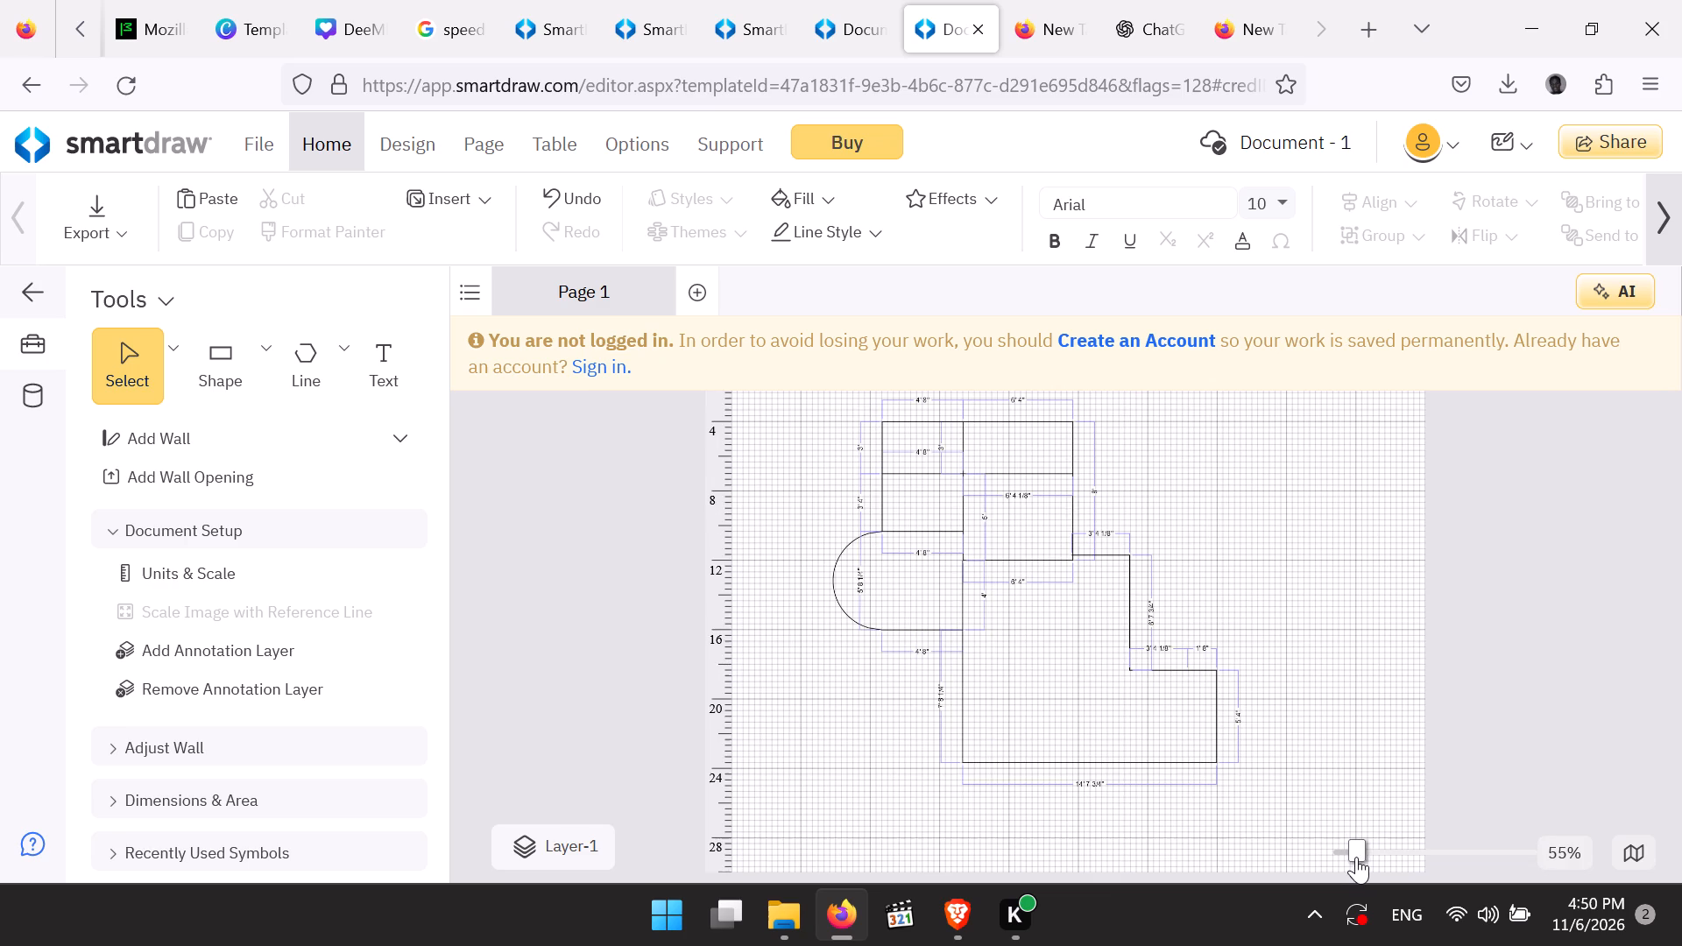
# Look over the whole floor plan at 65% zoom, from the upper rooms to the stepped lower room.
pyautogui.moveTo(1356, 857); pyautogui.dragTo(1357, 857)
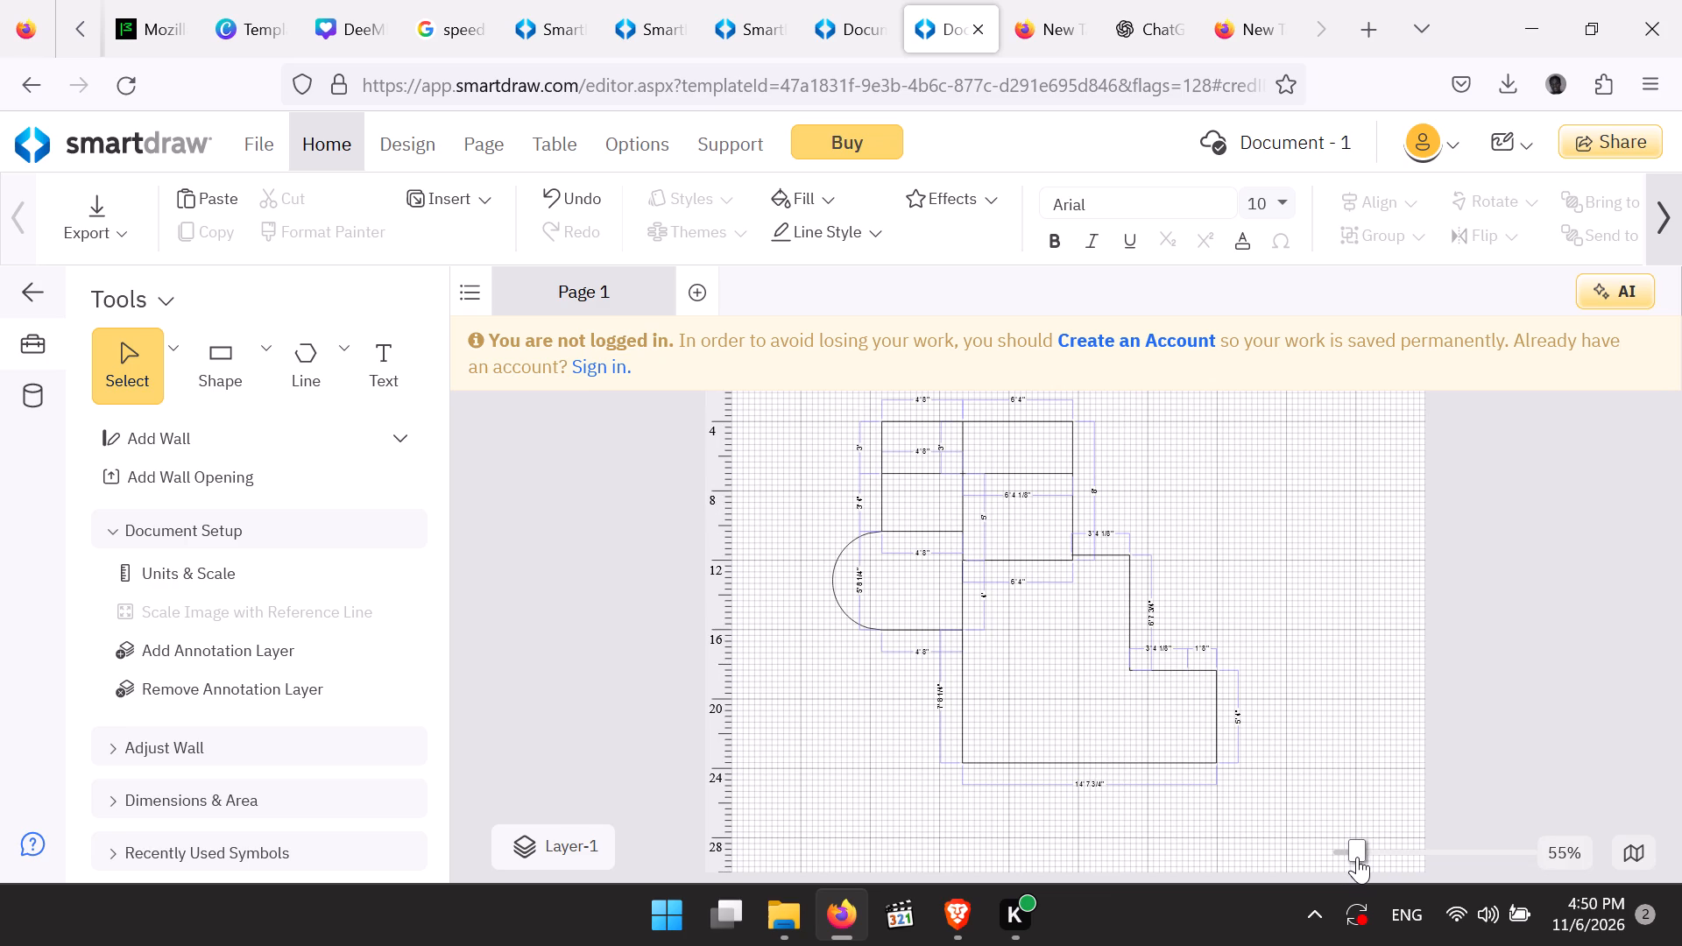
pyautogui.moveTo(1357, 857); pyautogui.dragTo(1358, 858)
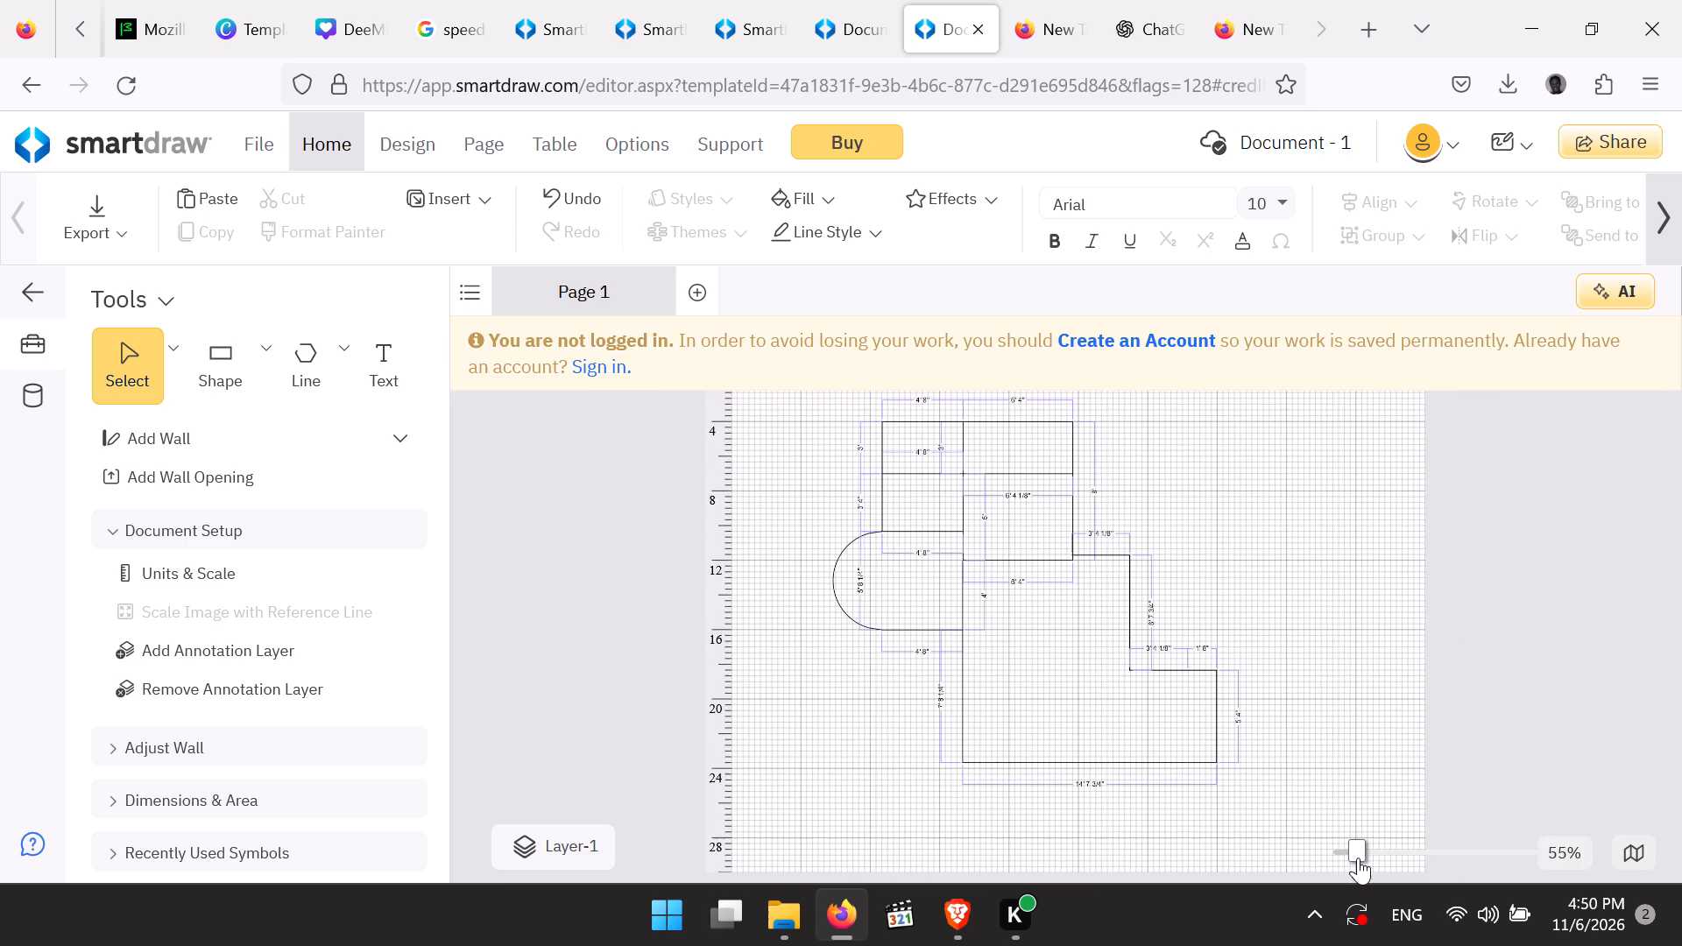
pyautogui.moveTo(1358, 858); pyautogui.dragTo(1359, 863)
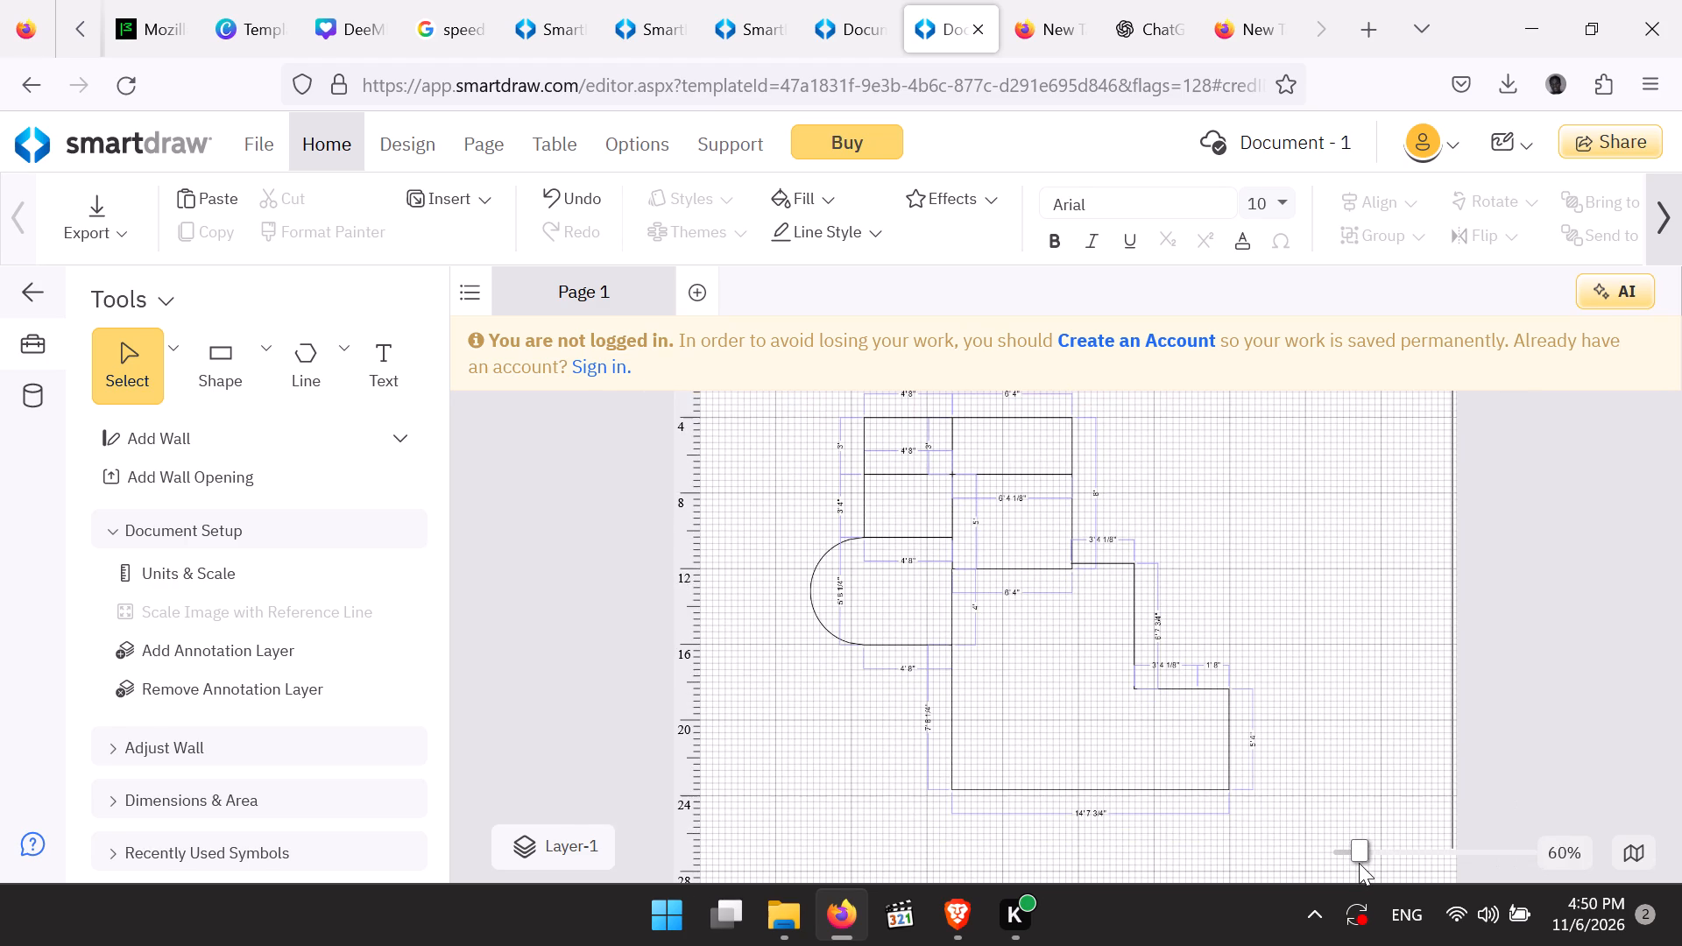
pyautogui.moveTo(1359, 863); pyautogui.dragTo(1357, 867)
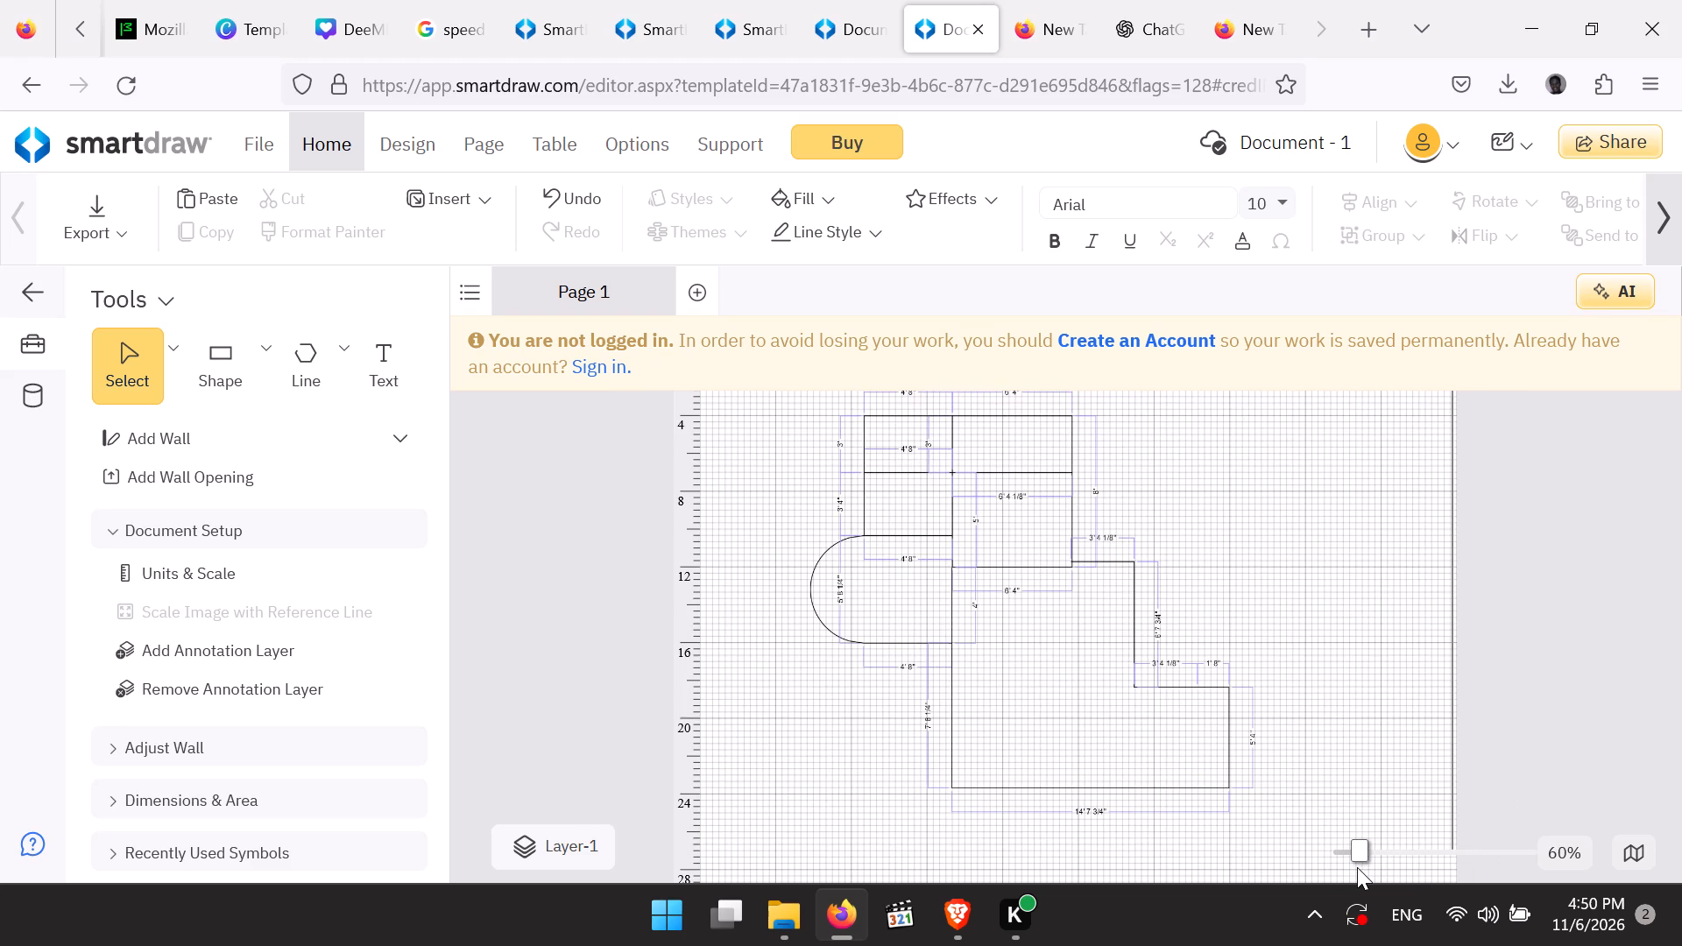
pyautogui.moveTo(1357, 867); pyautogui.dragTo(1360, 867)
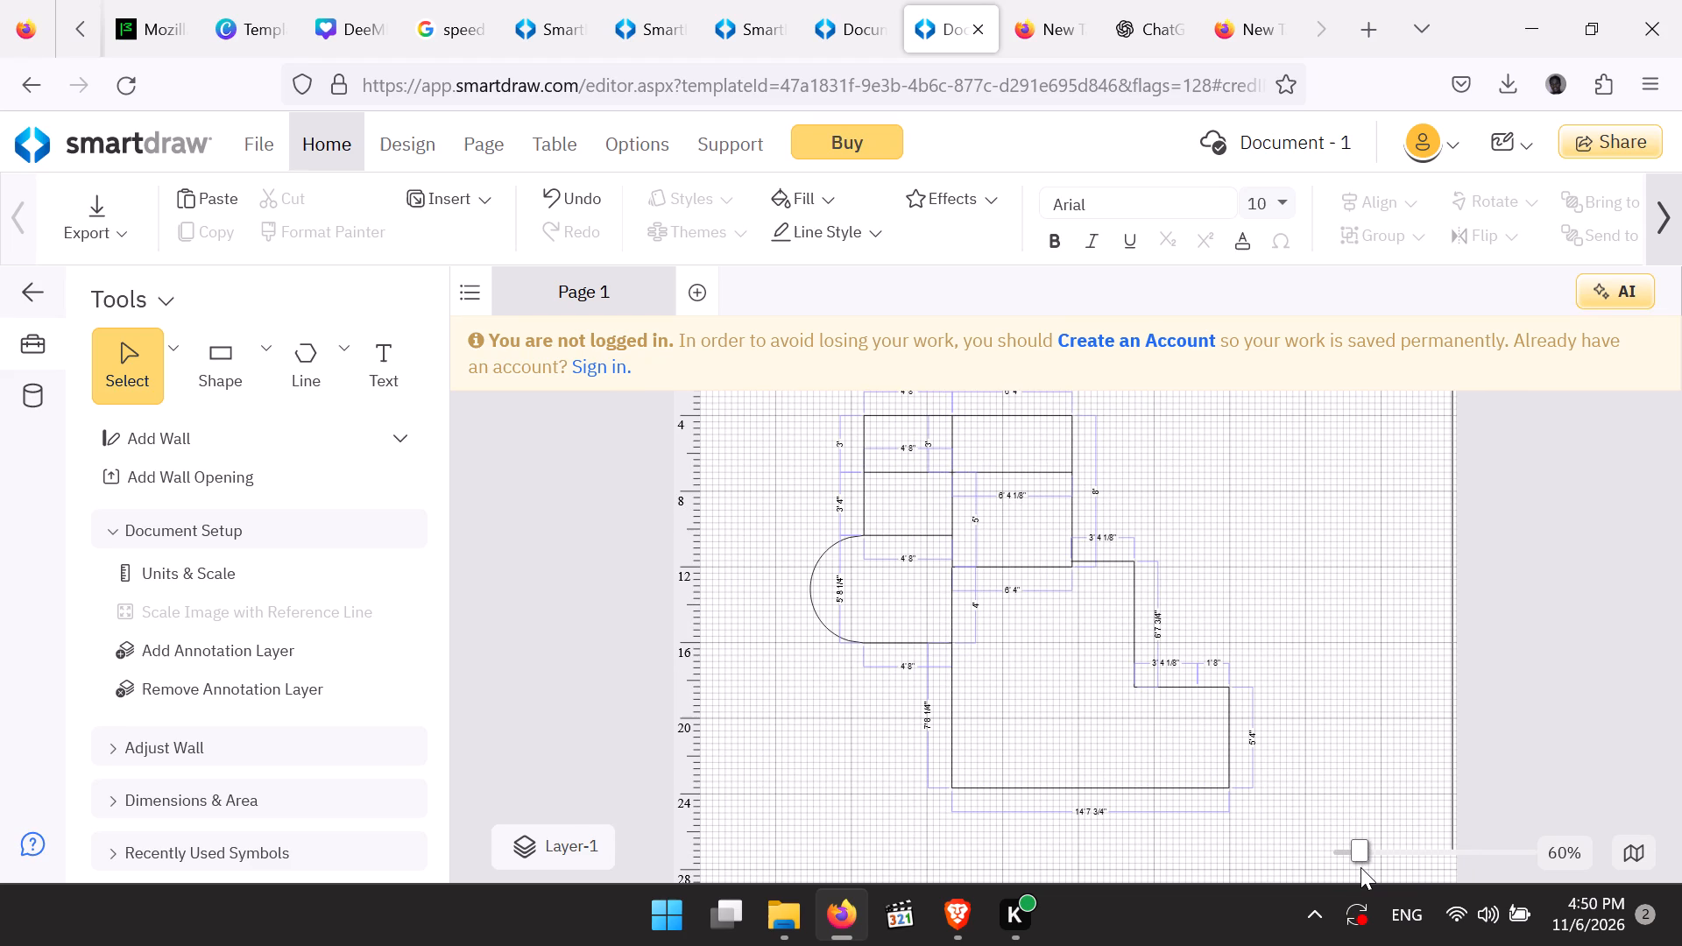
pyautogui.moveTo(1360, 867); pyautogui.dragTo(1362, 867)
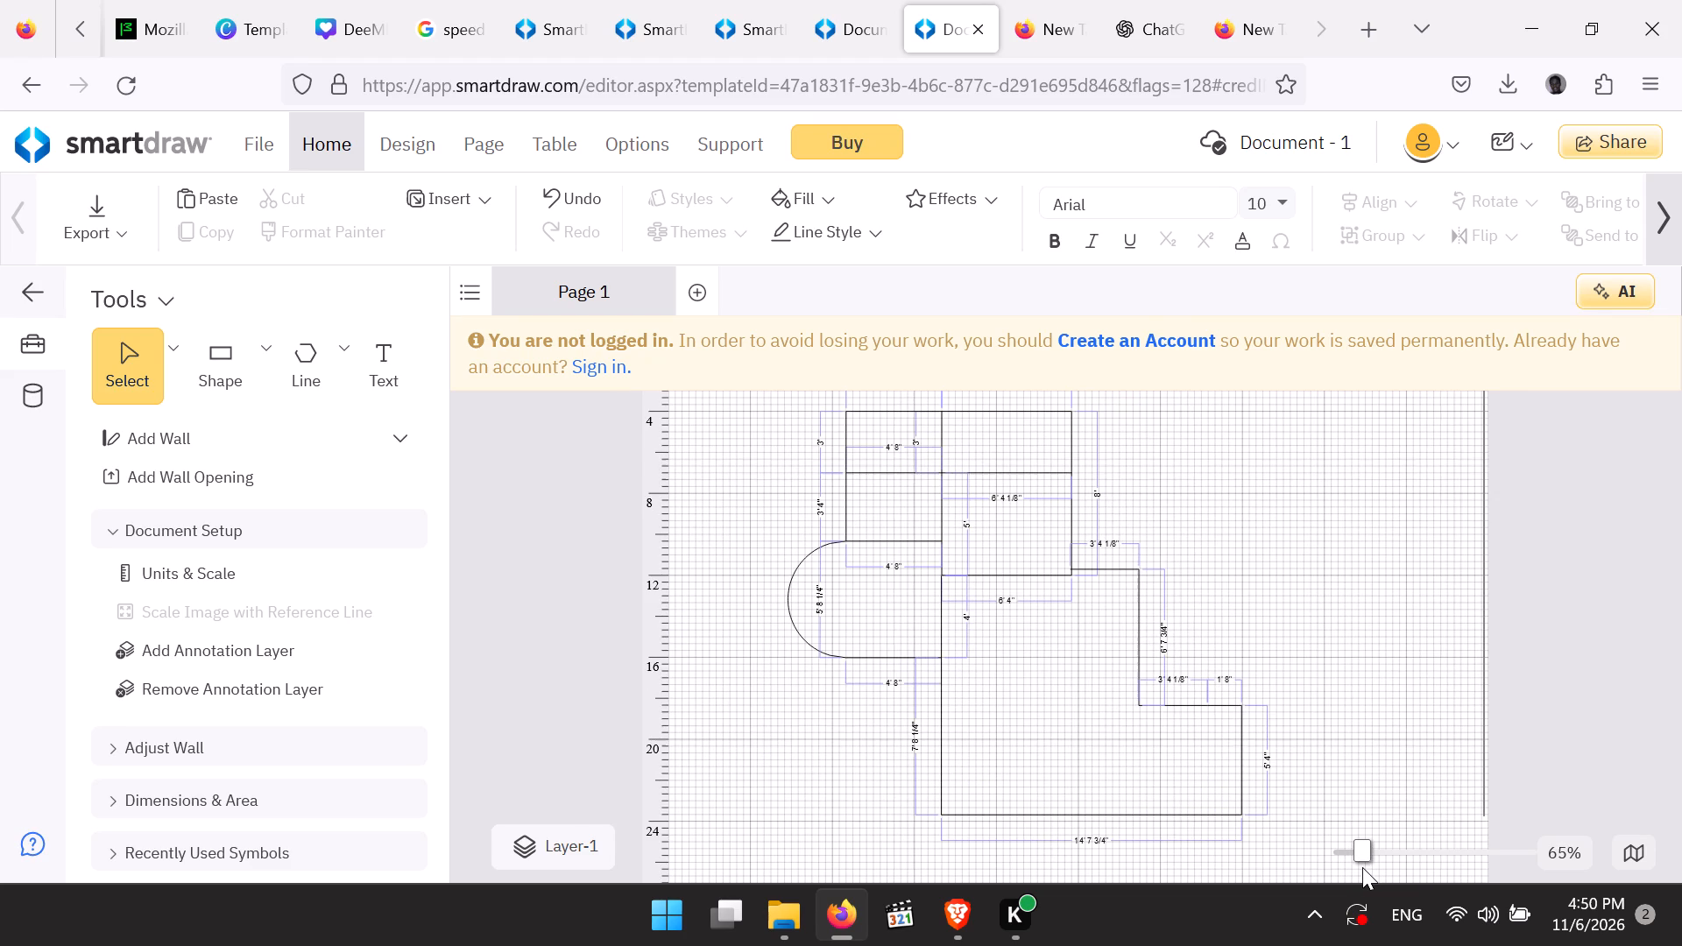
pyautogui.click(1437, 623)
pyautogui.scroll(1, 1147, 762)
pyautogui.scroll(-1, 1147, 762)
pyautogui.scroll(1, 1147, 762)
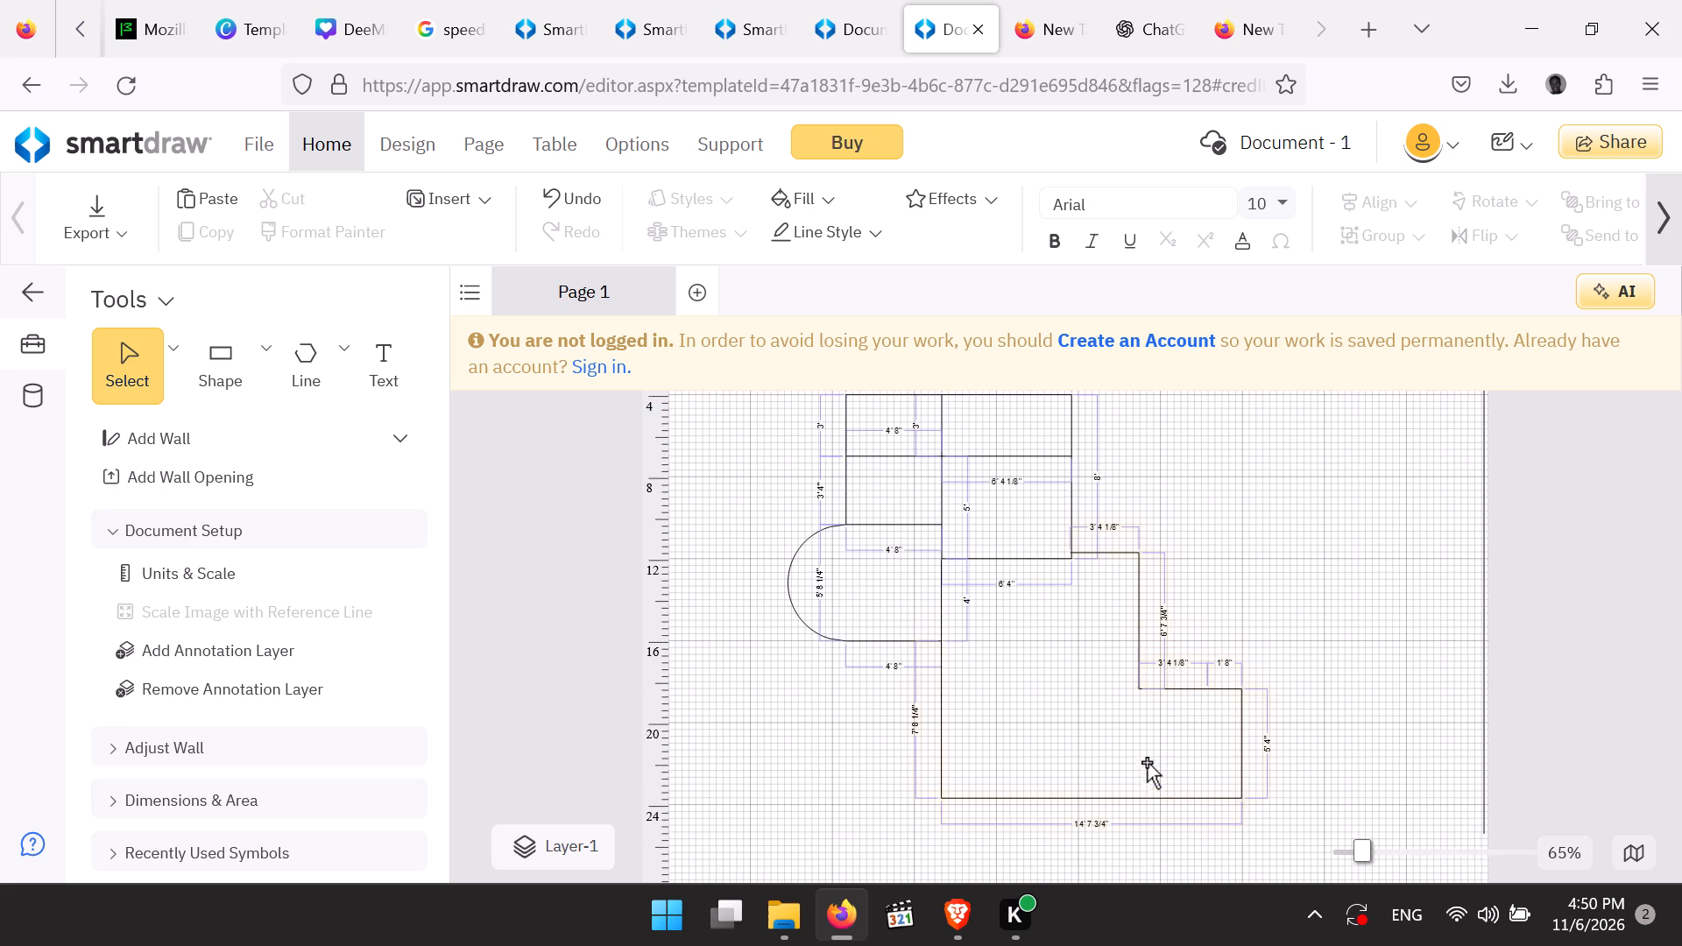
pyautogui.scroll(1, 1147, 762)
# Examine the floor plan's placement on the page with the overview map shown.
pyautogui.click(1635, 850)
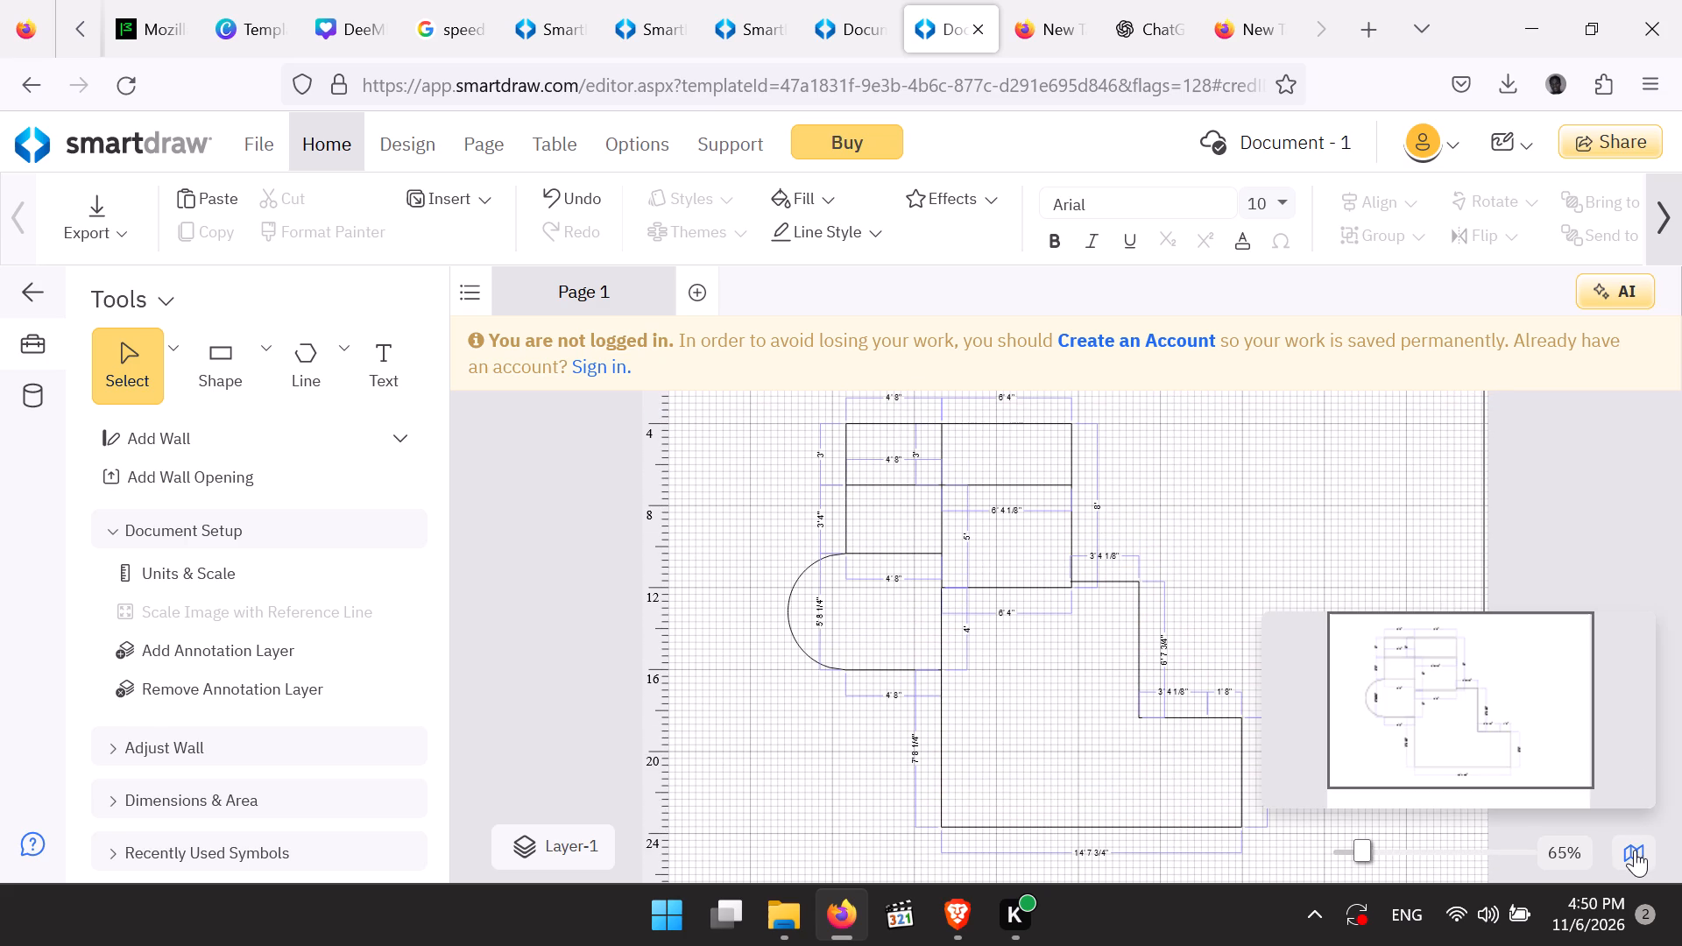
pyautogui.click(1463, 677)
pyautogui.doubleClick(1463, 677)
pyautogui.moveTo(1463, 677); pyautogui.dragTo(1625, 847)
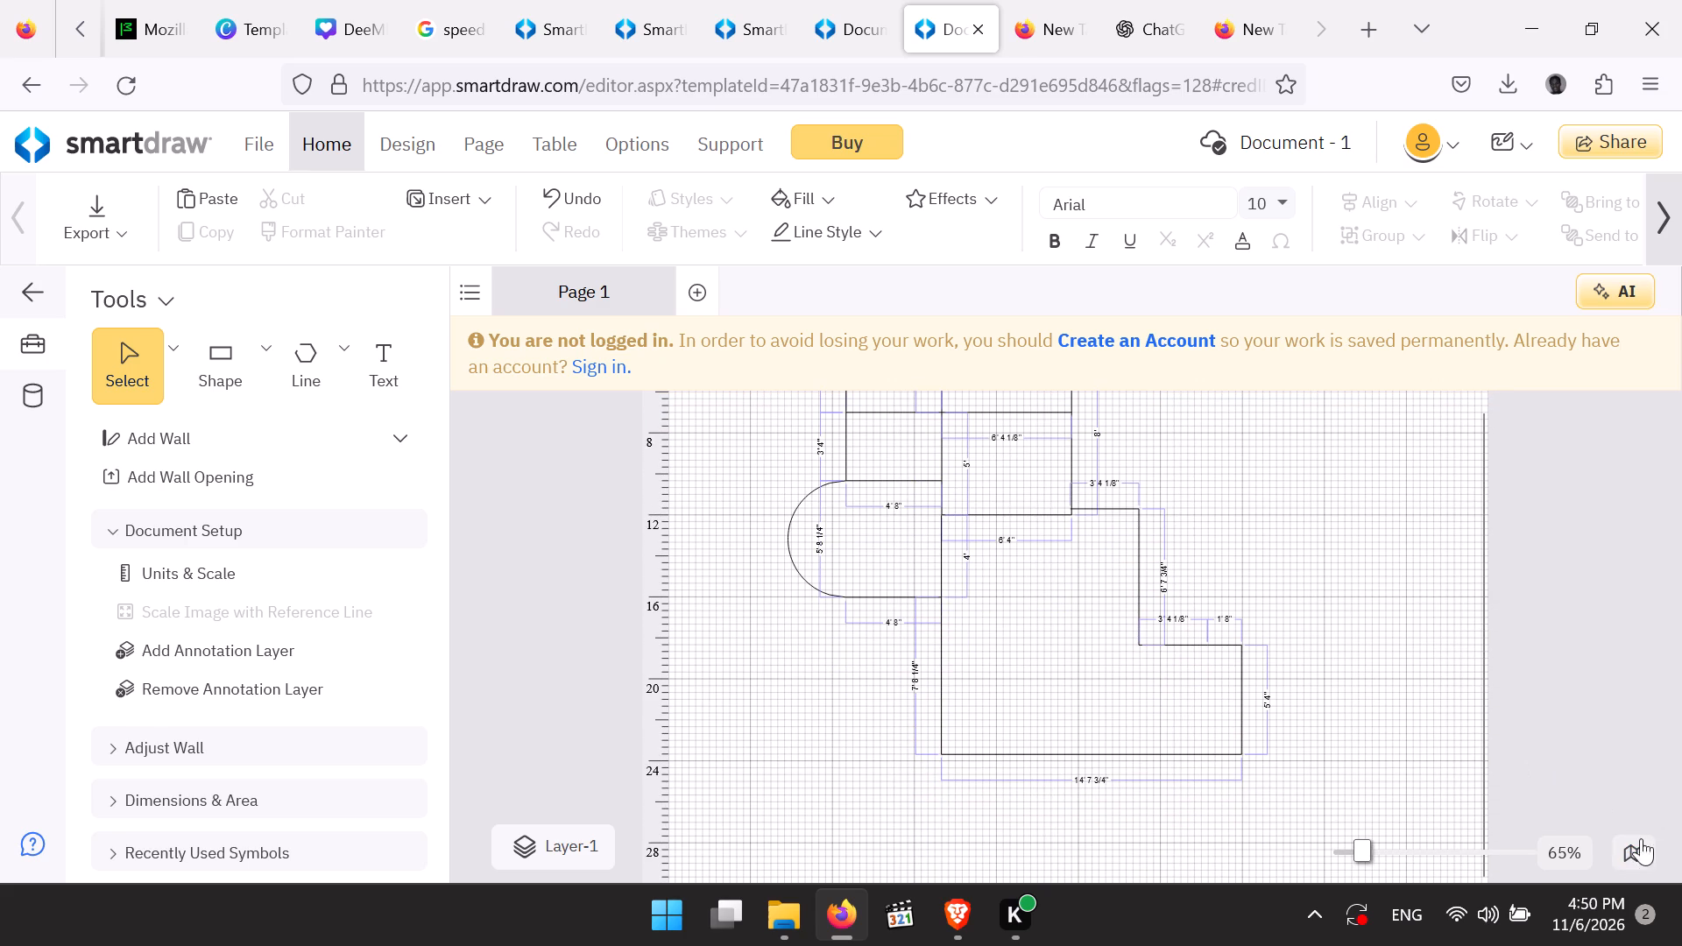
pyautogui.click(1643, 851)
pyautogui.click(1516, 751)
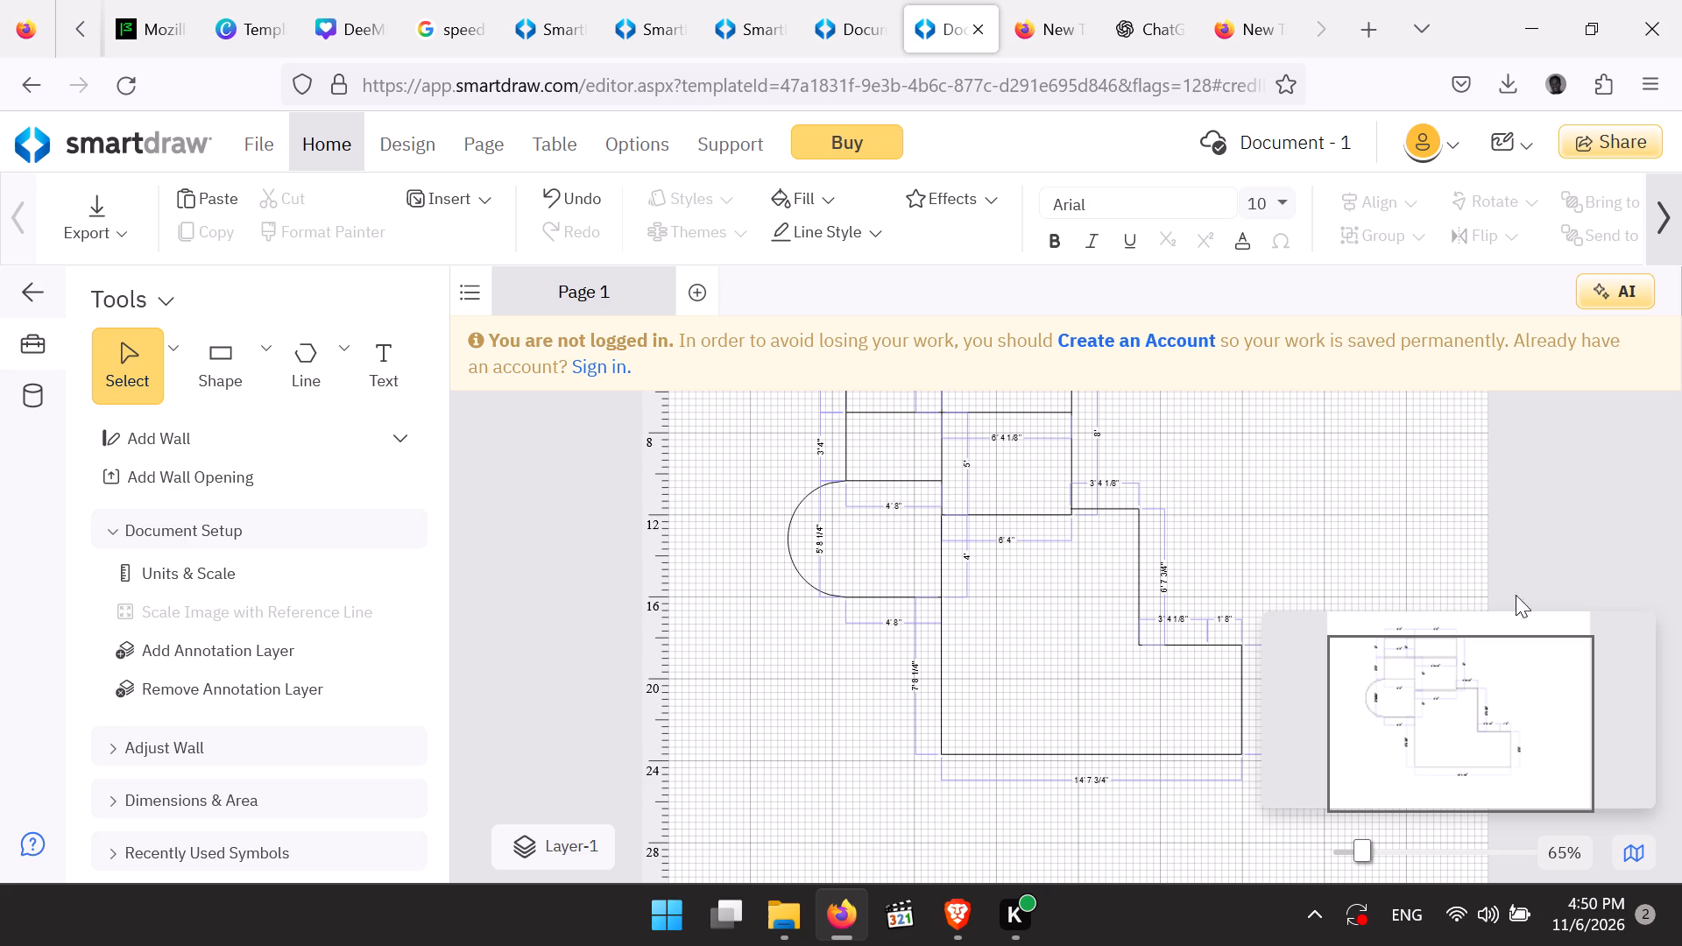
pyautogui.click(1558, 492)
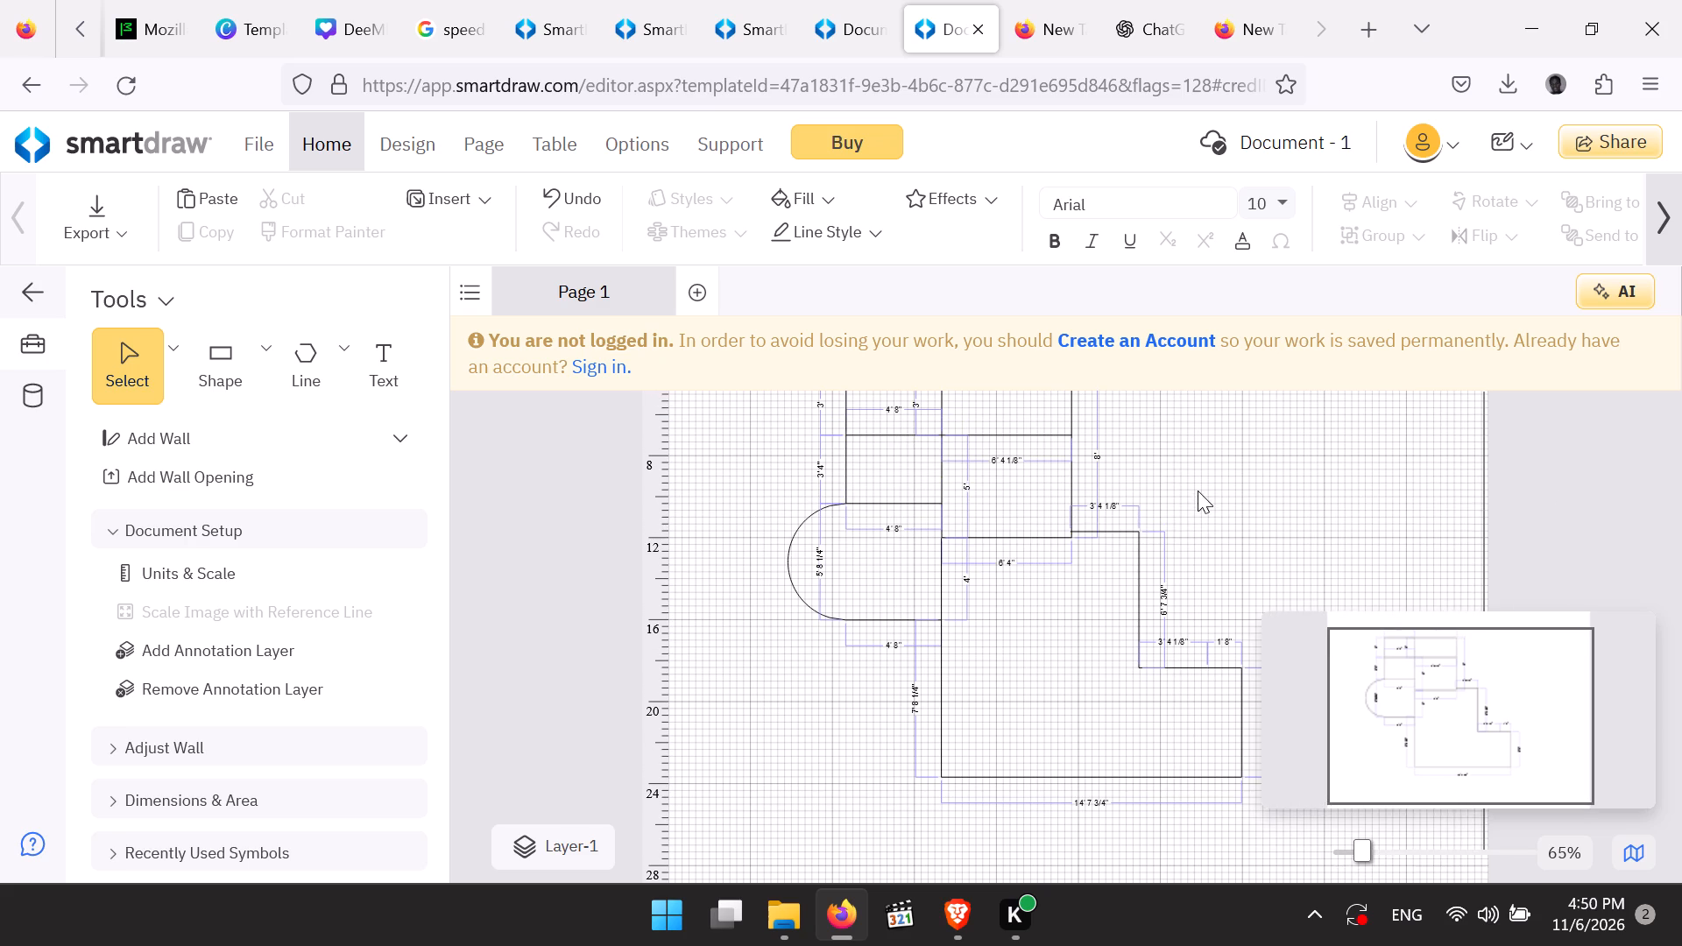
pyautogui.scroll(2, 1183, 597)
pyautogui.scroll(-1, 1183, 597)
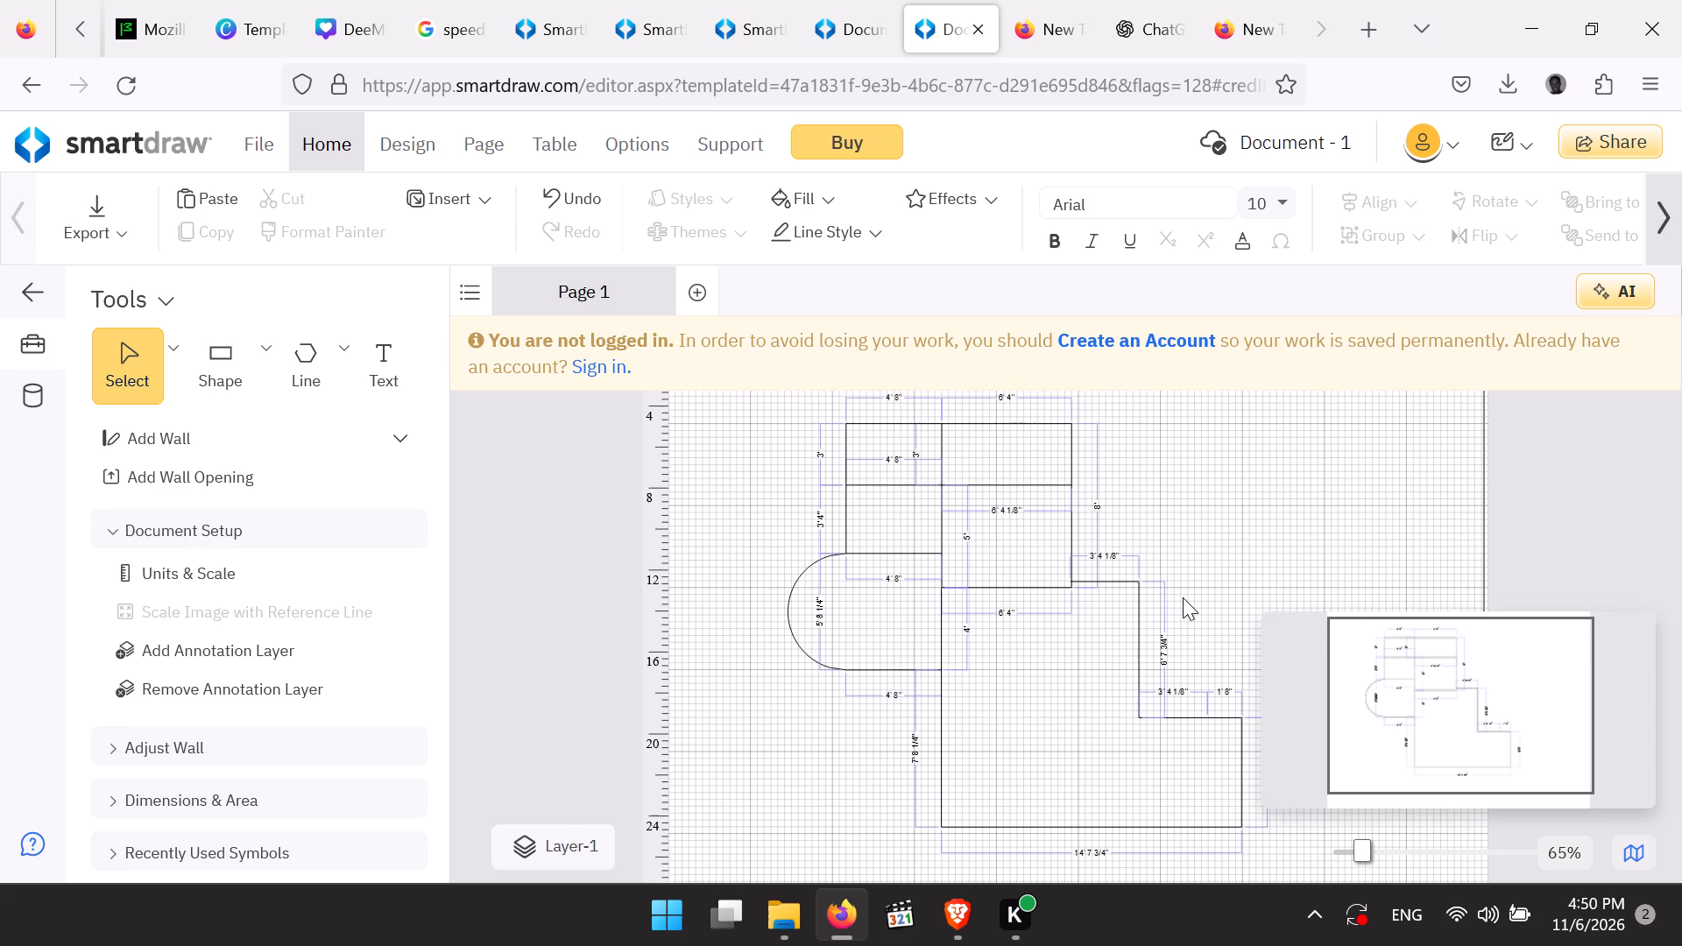
pyautogui.scroll(-1, 1183, 597)
pyautogui.scroll(1, 1183, 597)
pyautogui.click(1183, 597)
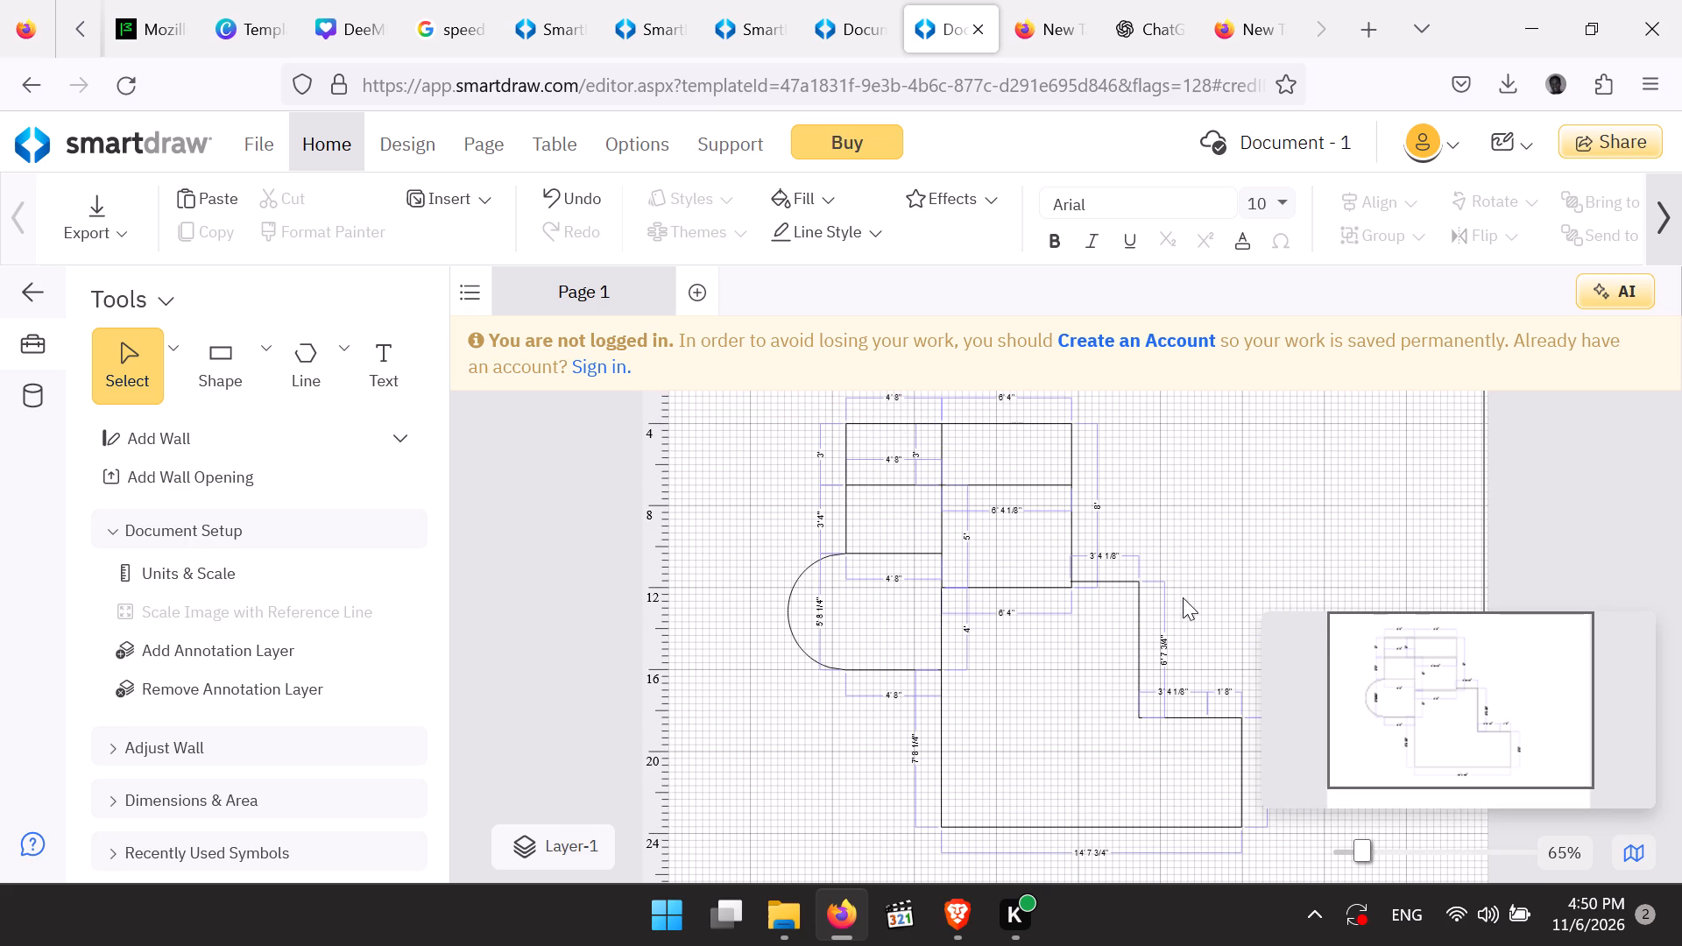
# Copy the entire floor plan, including all rooms, the half-round outline and the stepped lower room.
pyautogui.hotkey('ctrl', 'a')
pyautogui.hotkey('ctrl', 'c')
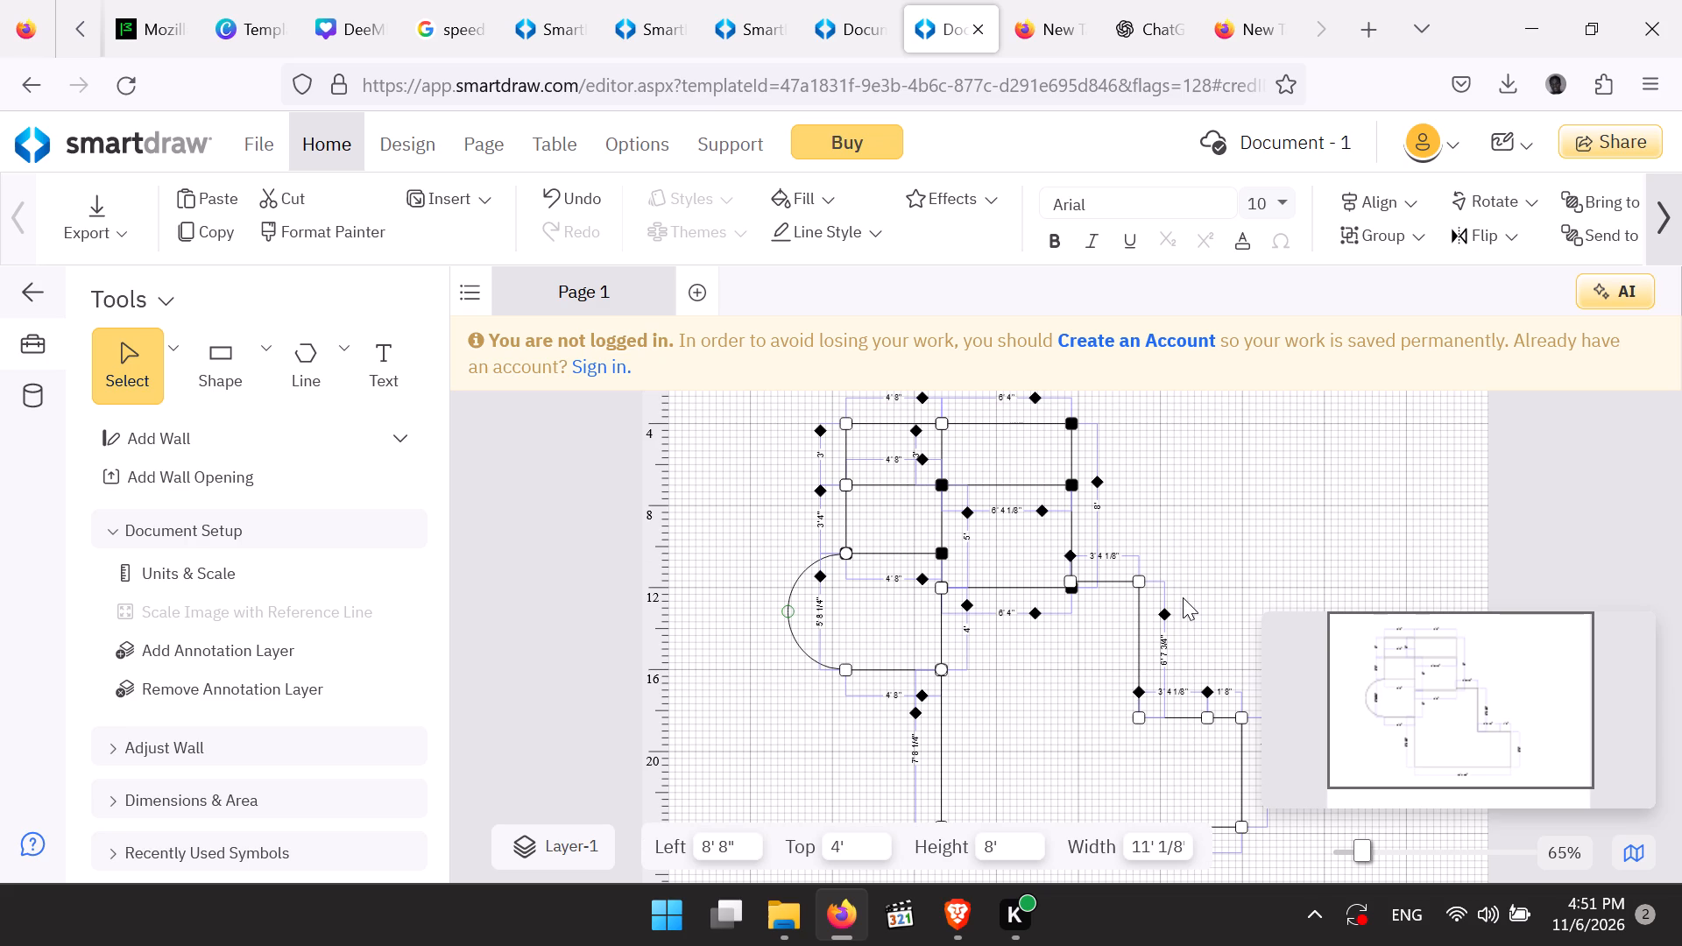
pyautogui.click(1214, 518)
pyautogui.scroll(1, 1214, 518)
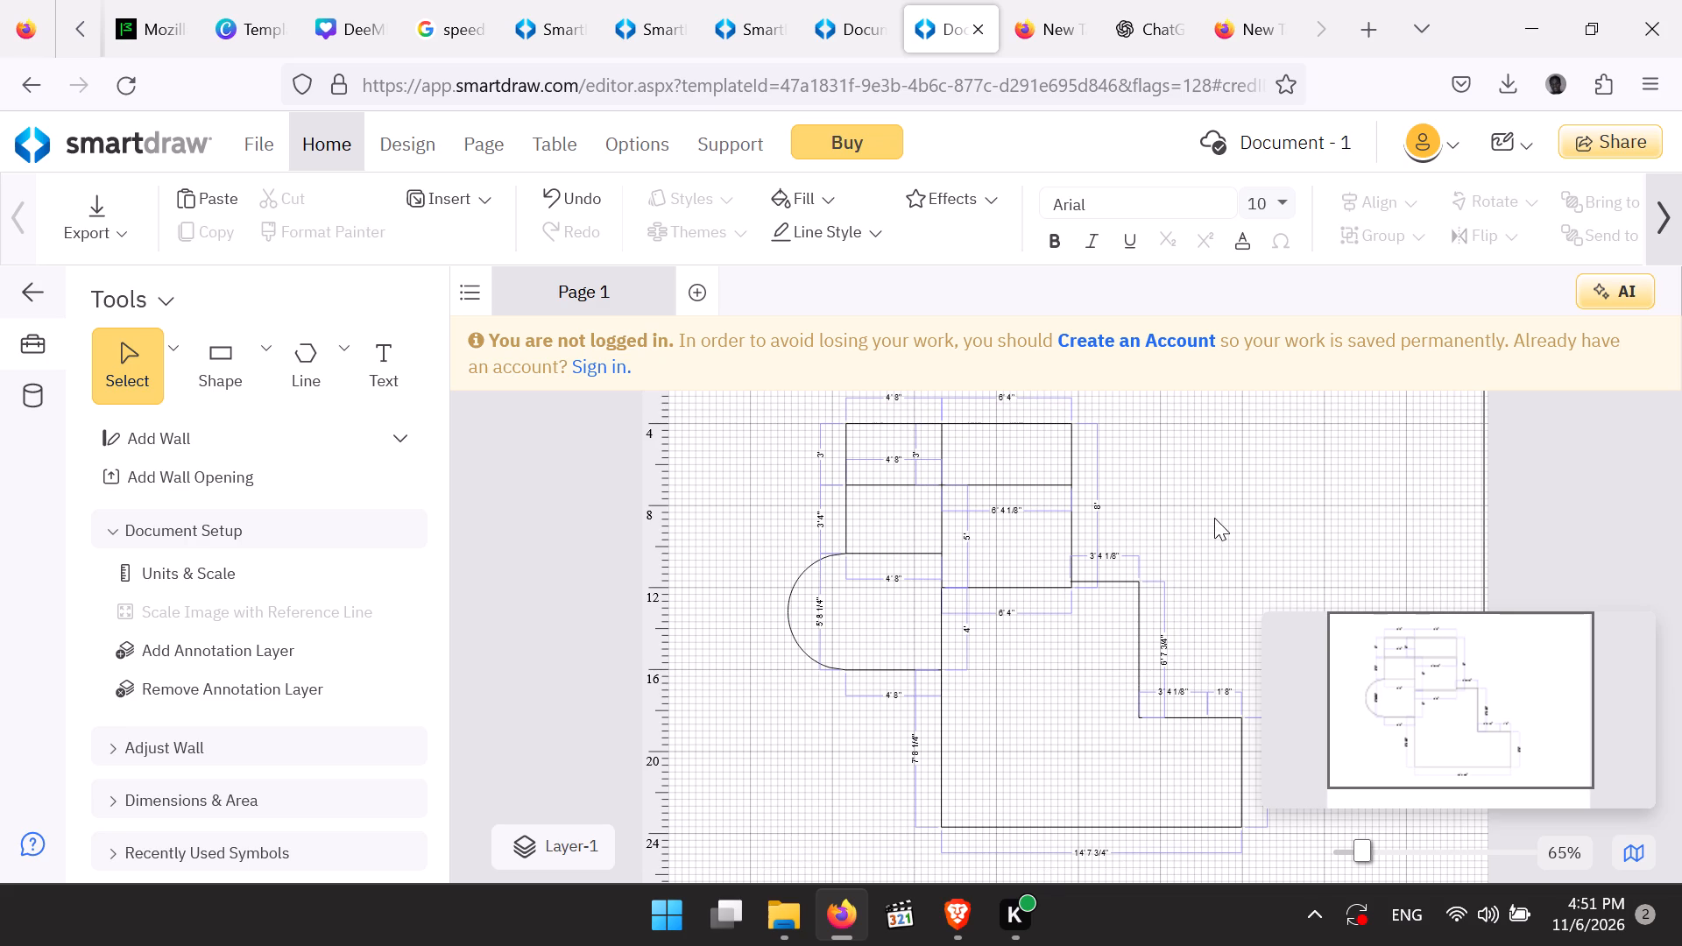